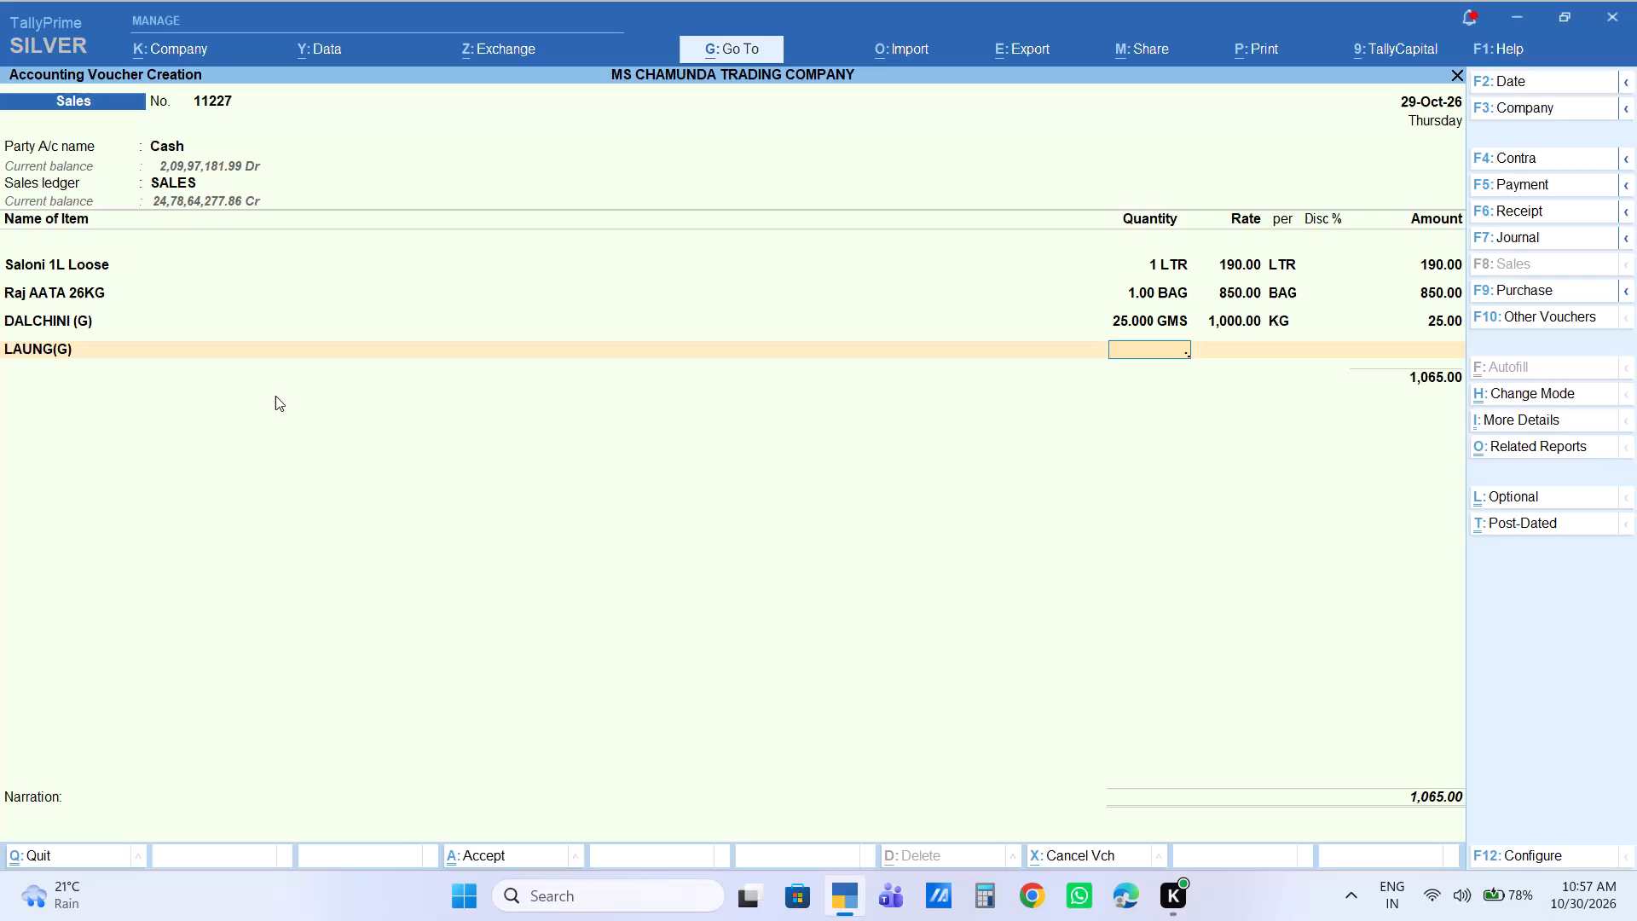
Enter 0.025 KG (25 GMS) as the quantity for LAUNG(G) and set its amount to 25.
text(025)
key(Return)
key(Return)
key(Return)
key(Return)
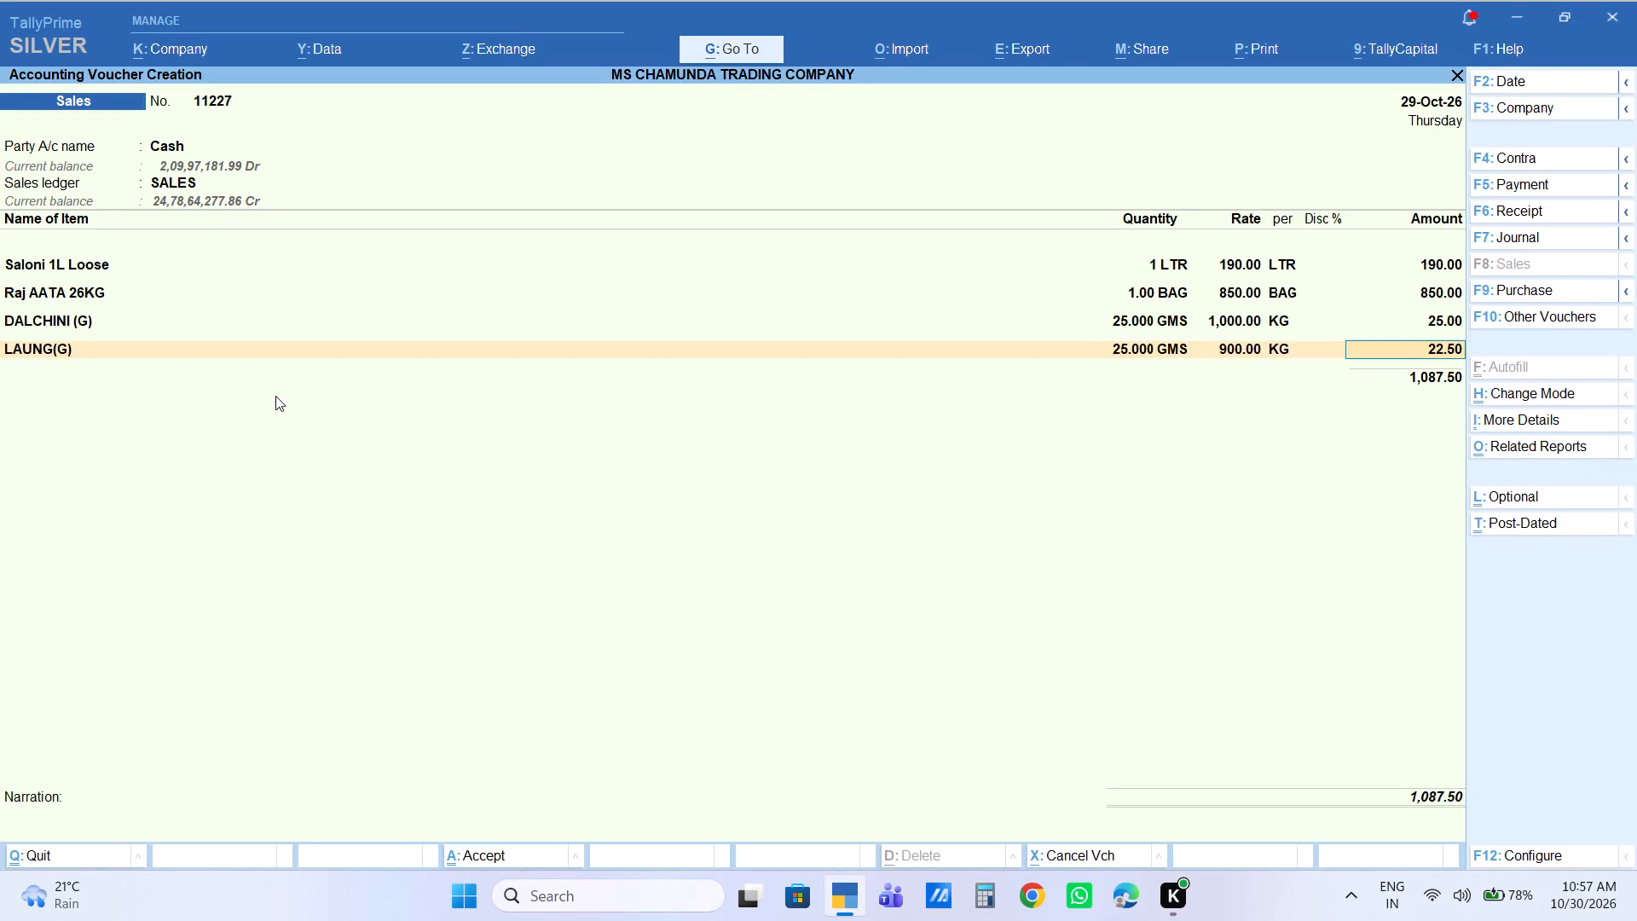
text(25)
key(Return)
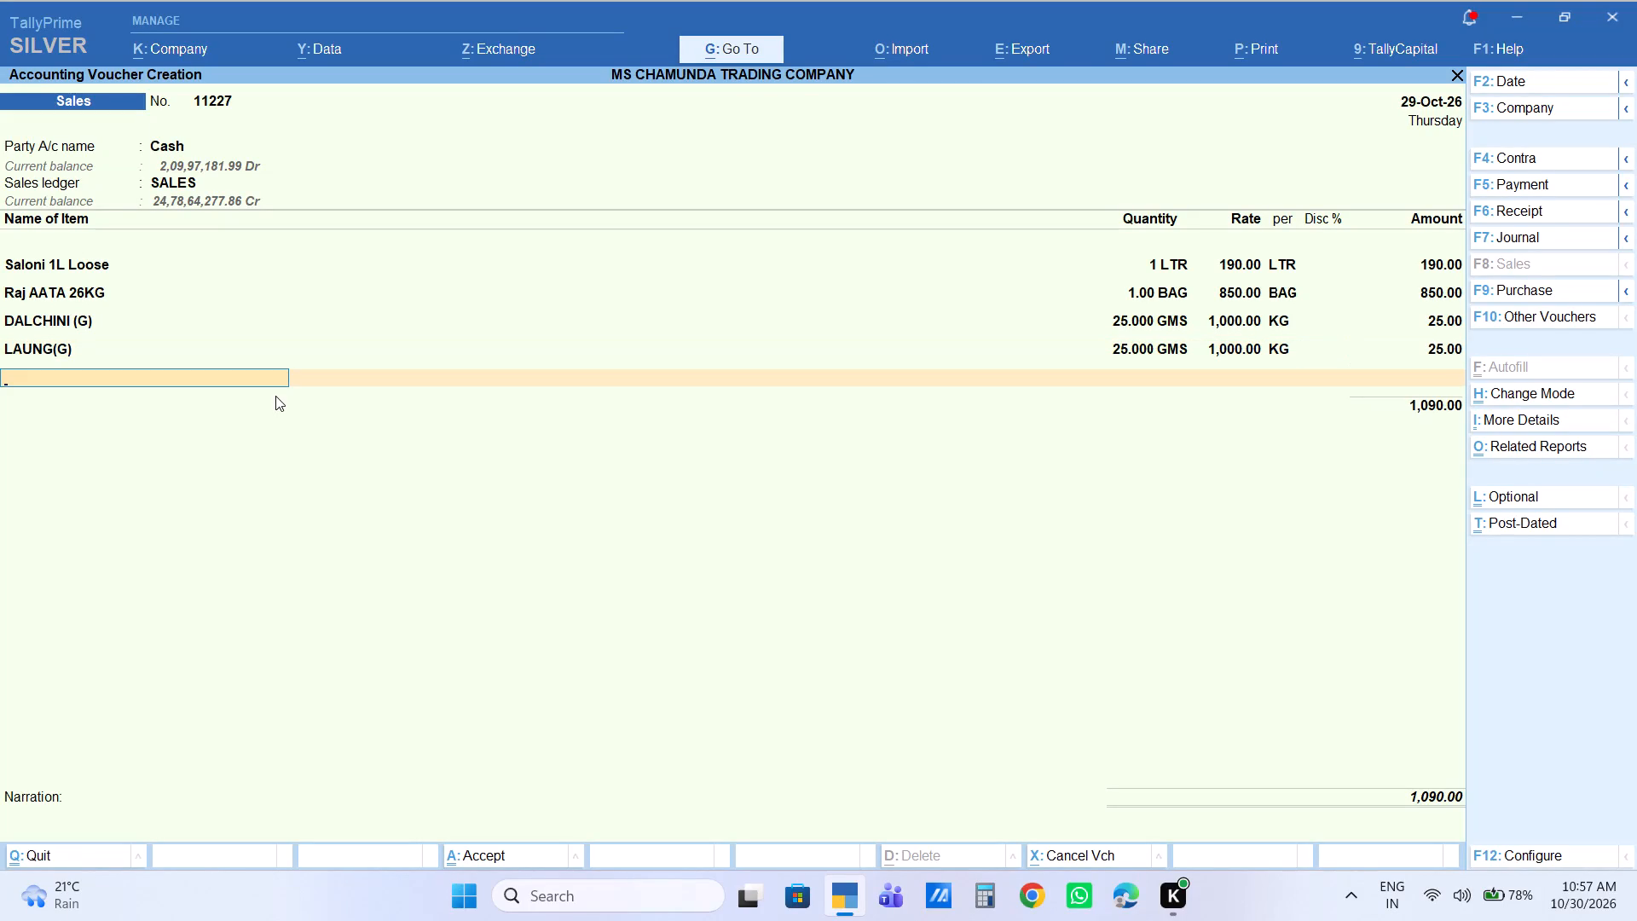
Add Bari Elaichi (G) to the sales voucher with quantity 0.025 KG, keeping the default rate and amount.
text(bari)
key(Down)
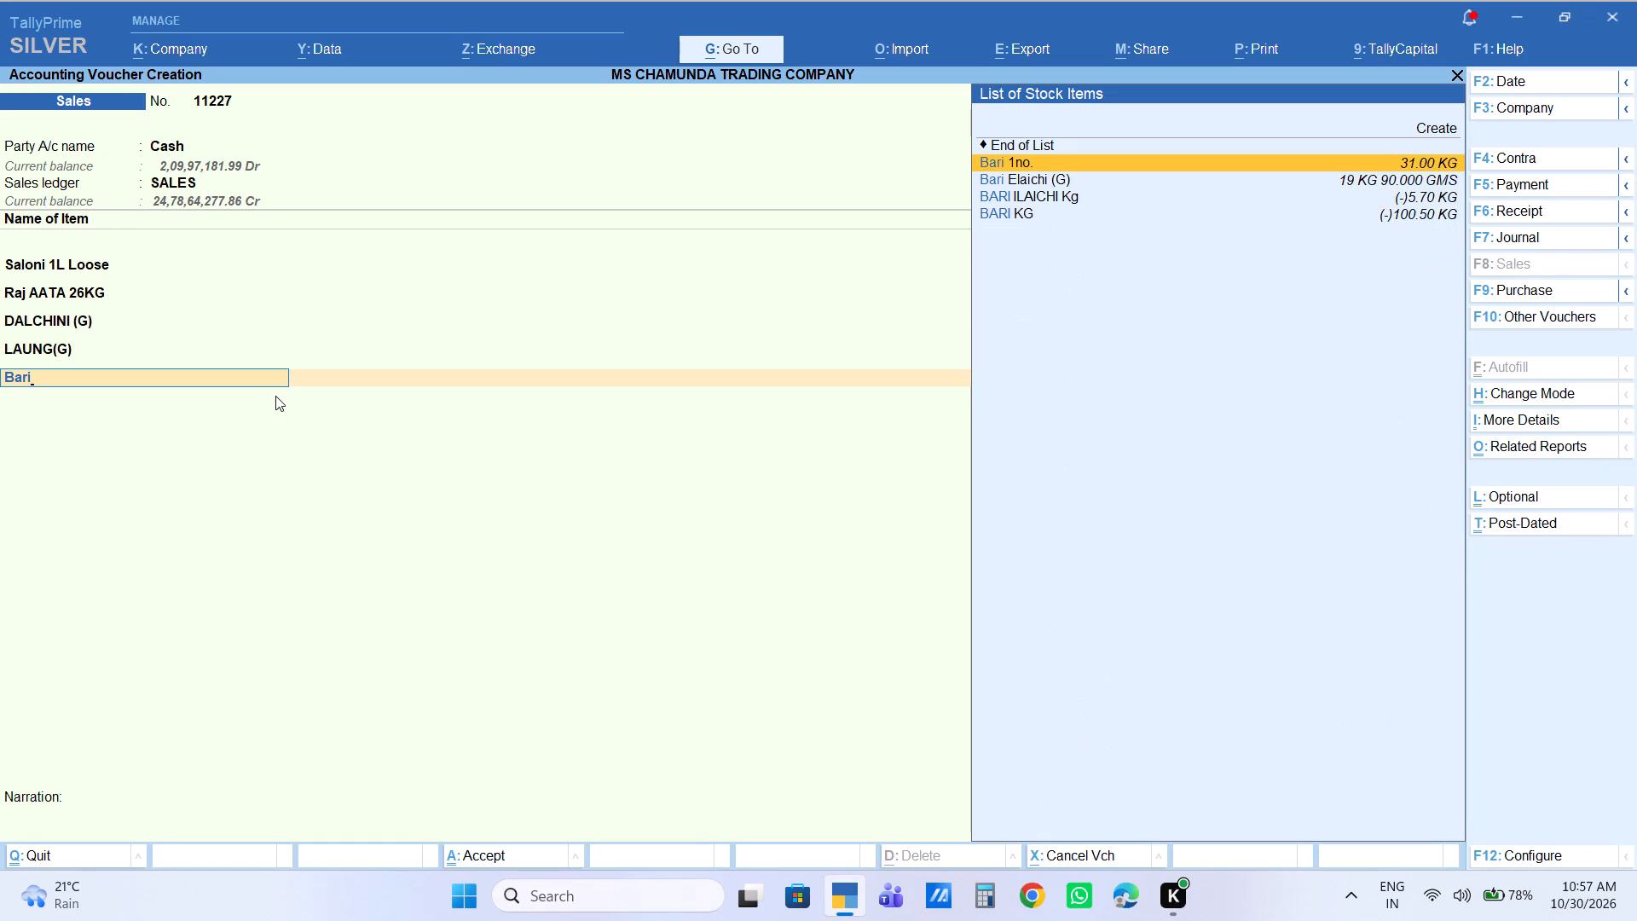
key(Down)
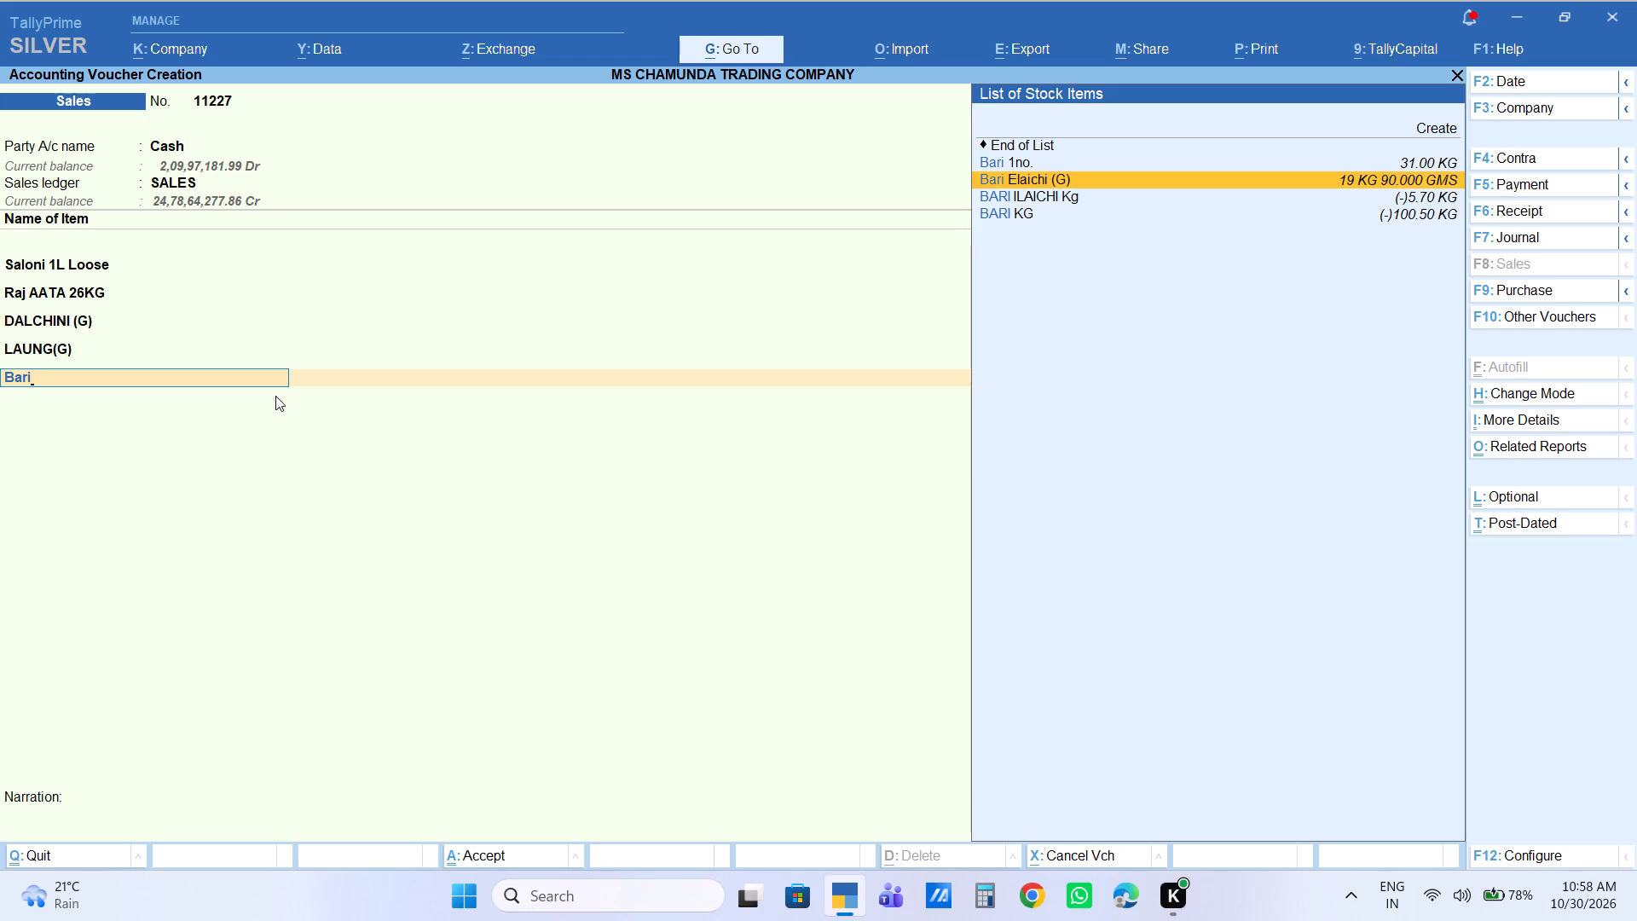
key(Return)
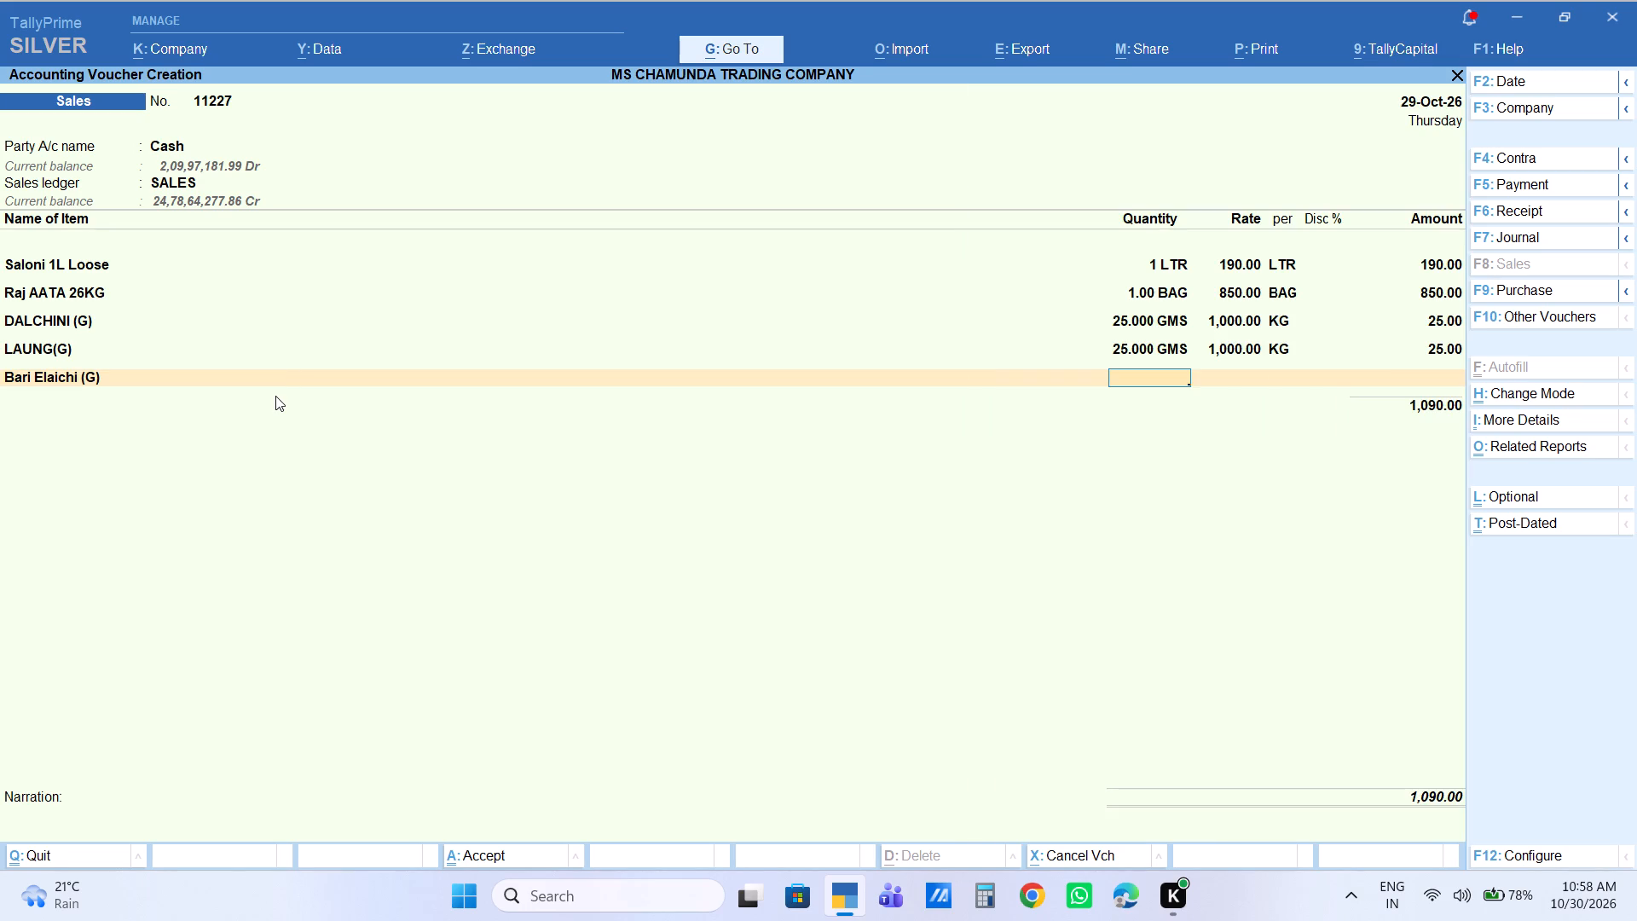
text(.025)
key(Return)
key(Return)
key(Return)
key(Return)
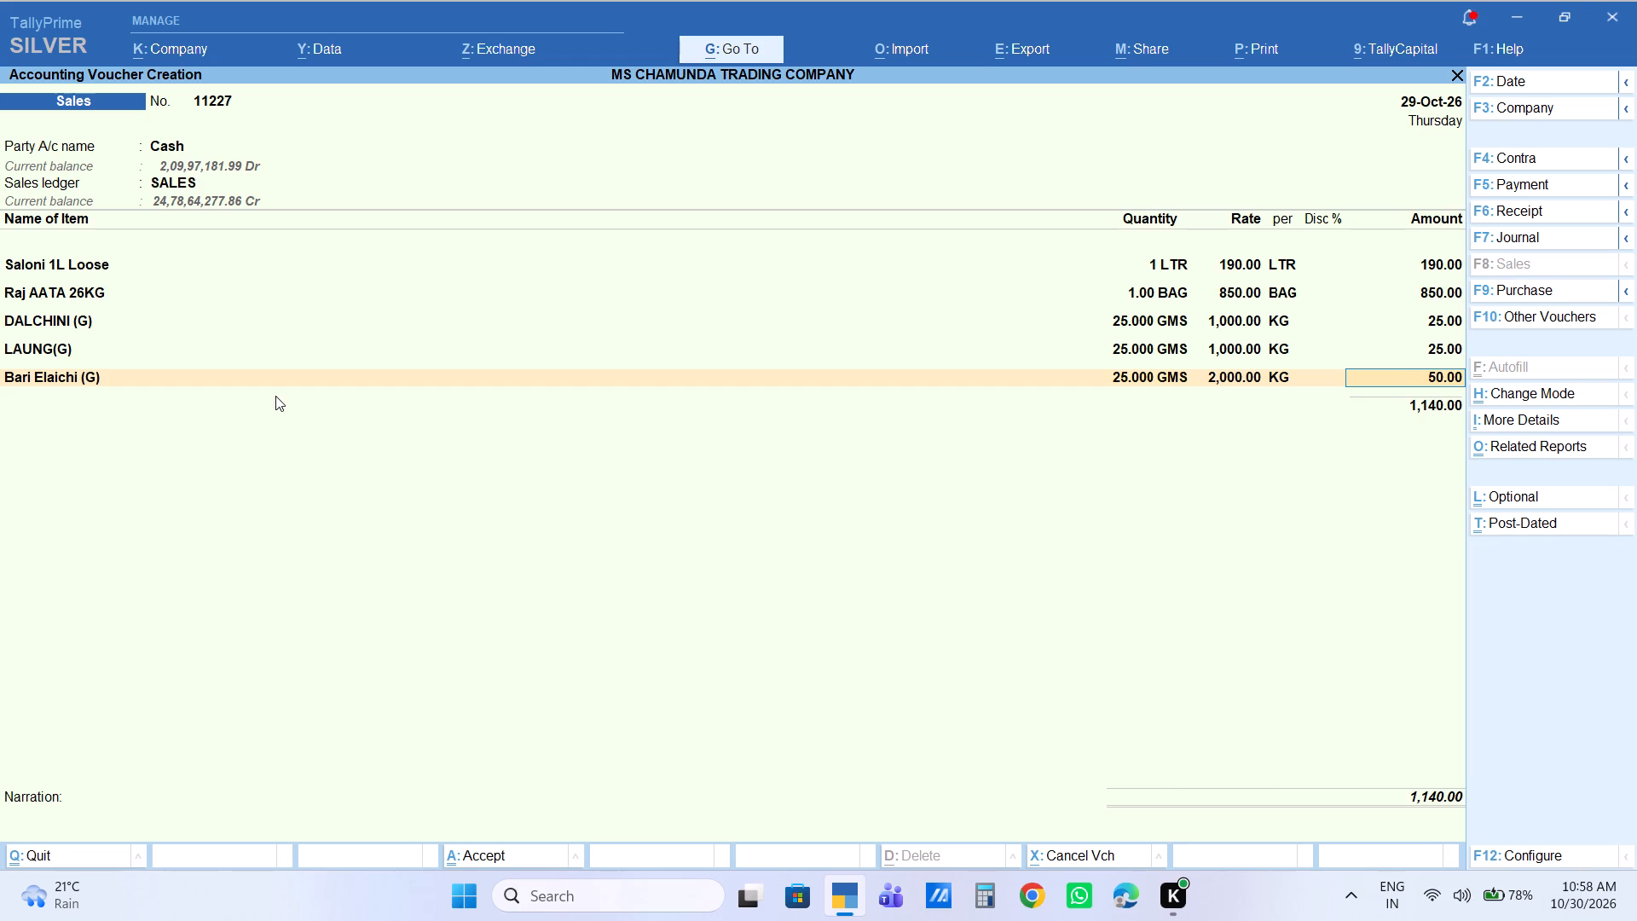
key(Return)
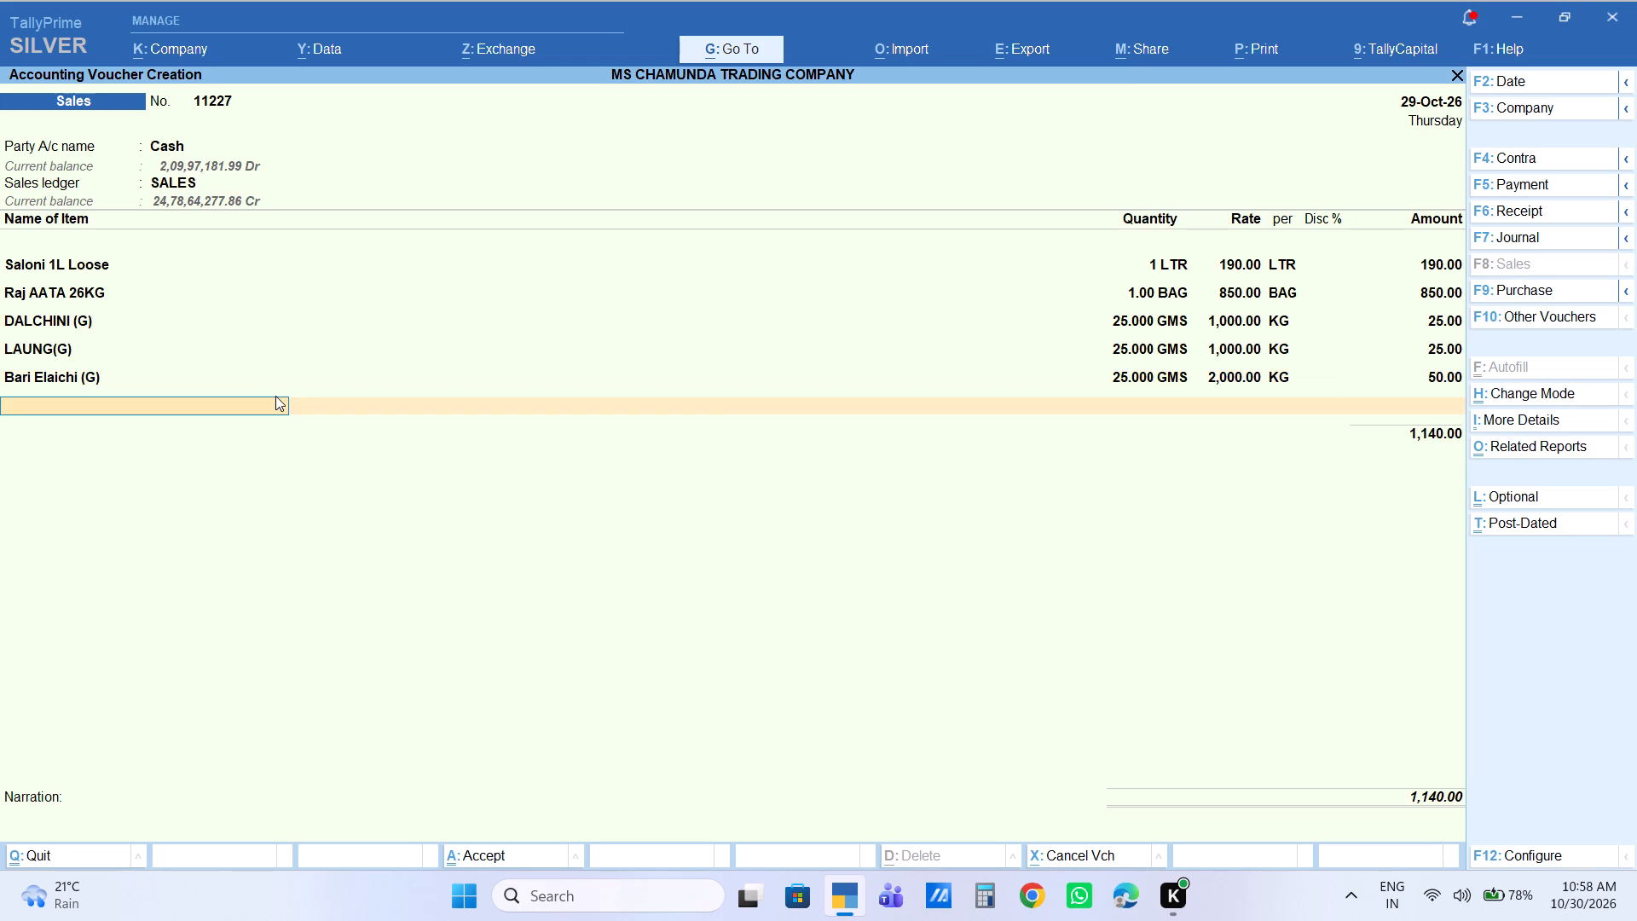
Add Chhoti Elaichi (G) to the voucher with quantity 0.025 KG and an amount of 100.
text(chhot)
key(Down)
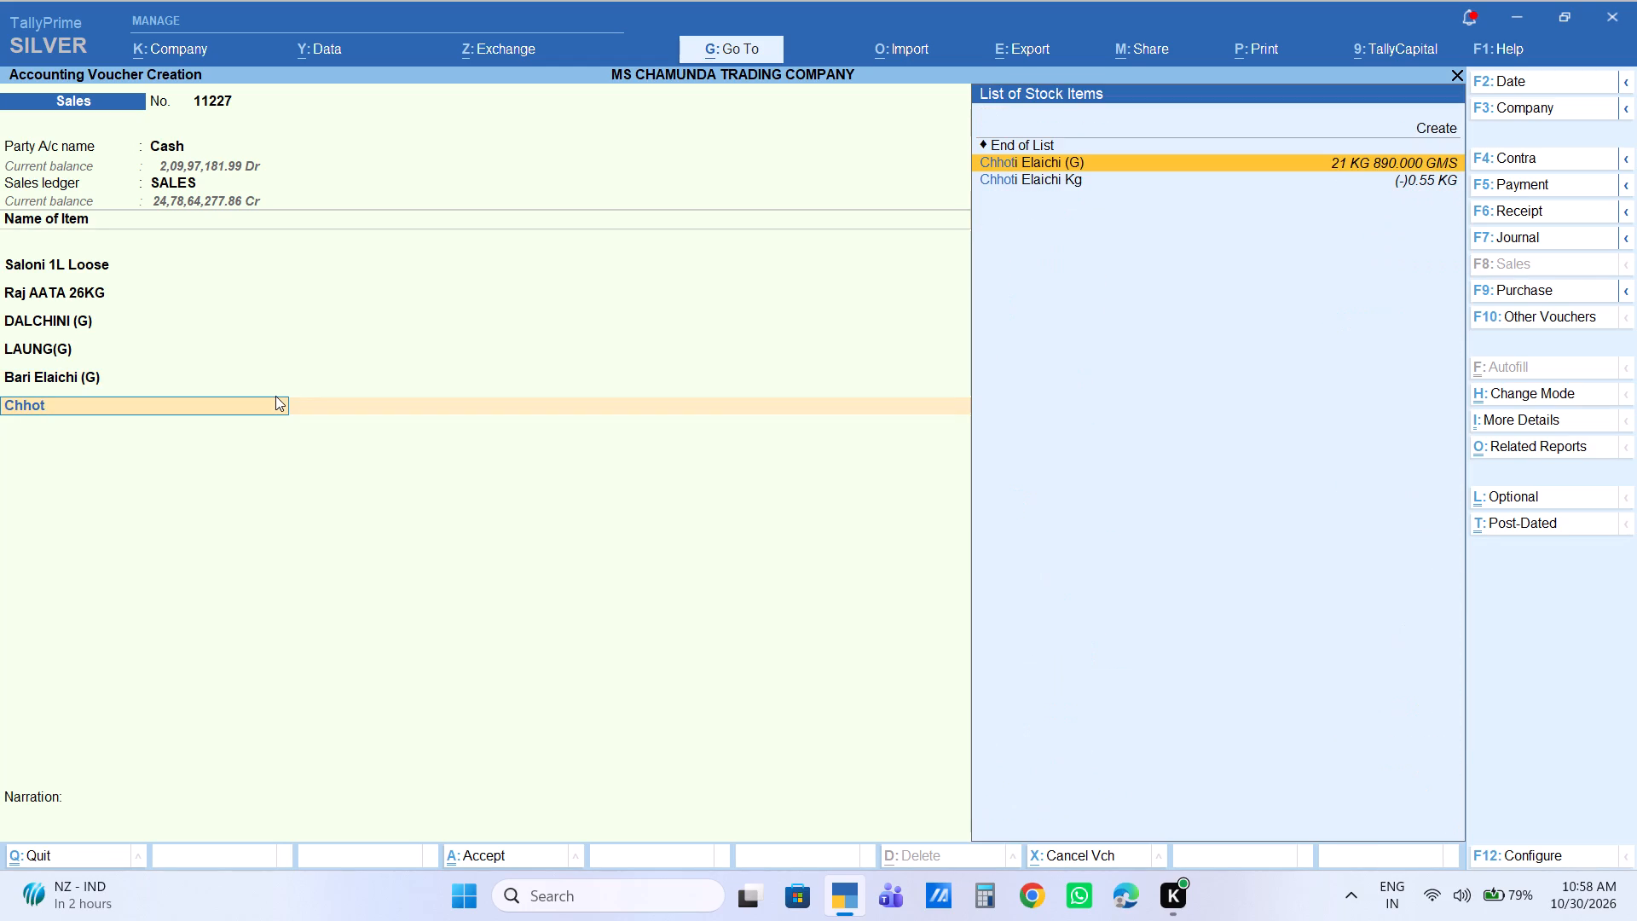
key(Return)
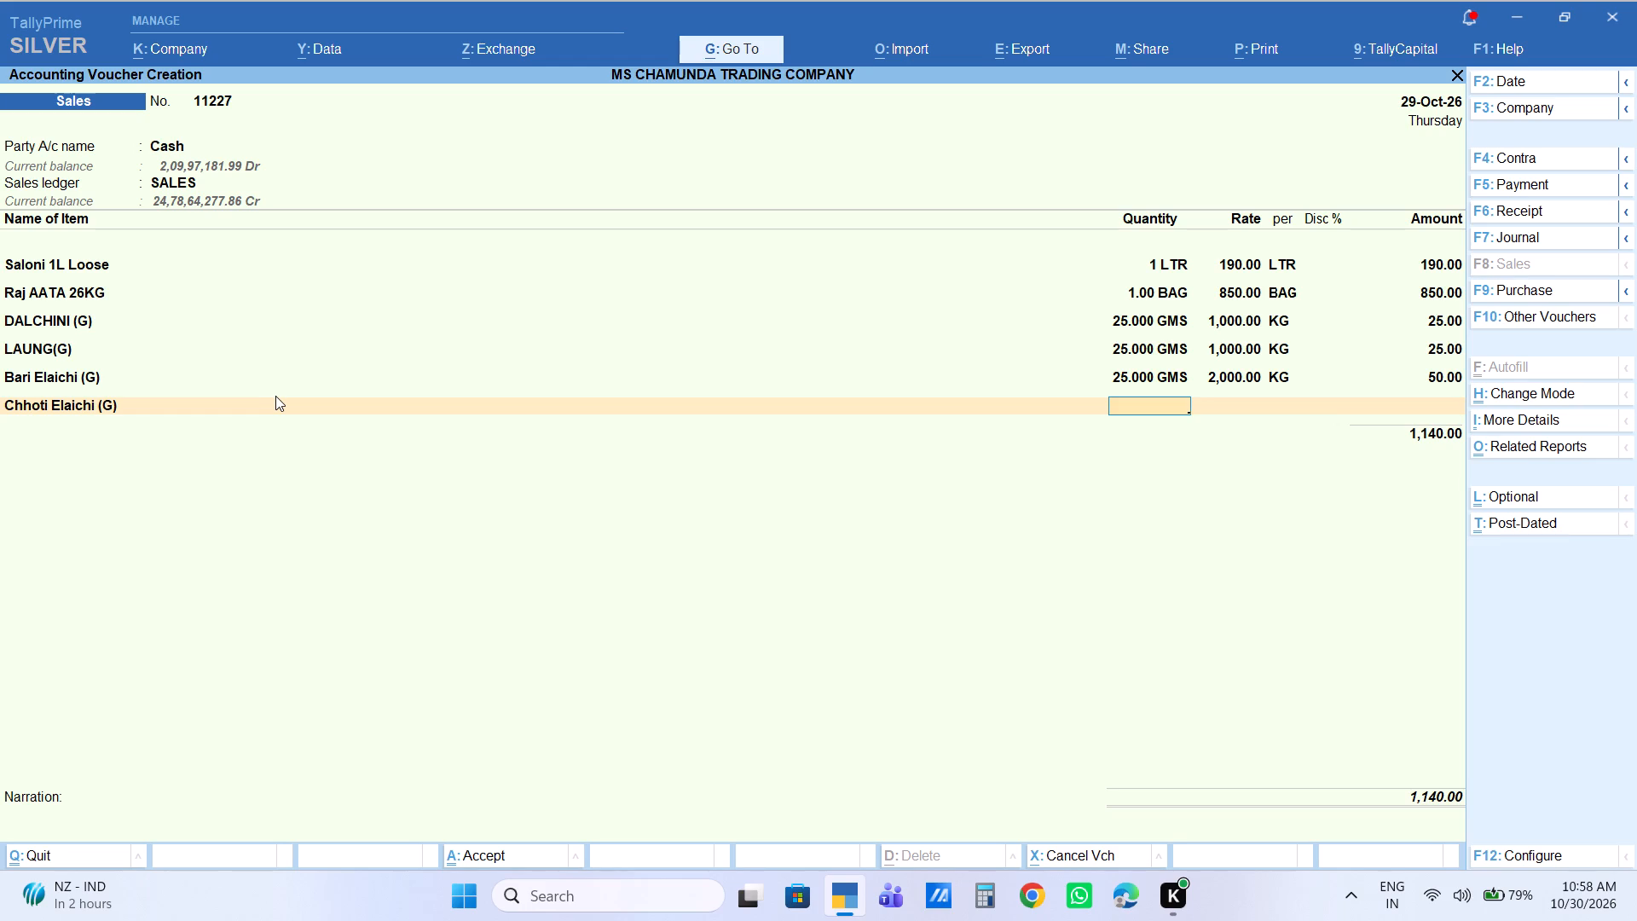
text(.025)
key(Return)
key(Return)
key(Return)
key(Return)
text(100)
key(Return)
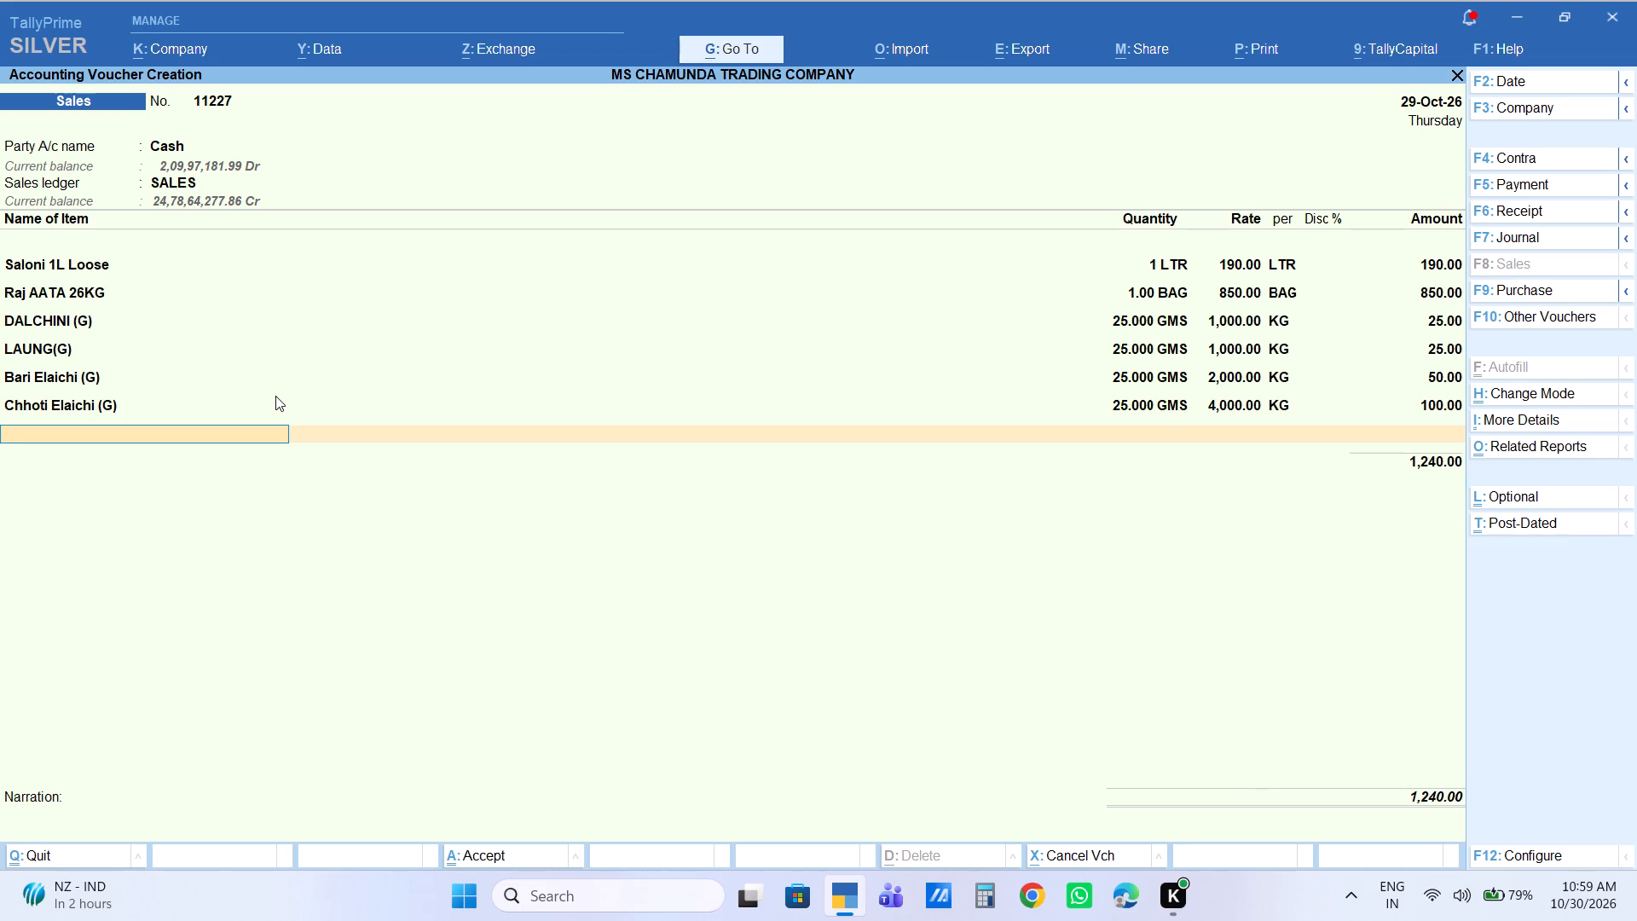
Add Jeera KG to the voucher with quantity 0.1 KG and an amount of 35.
key(j)
text(eera)
key(Down)
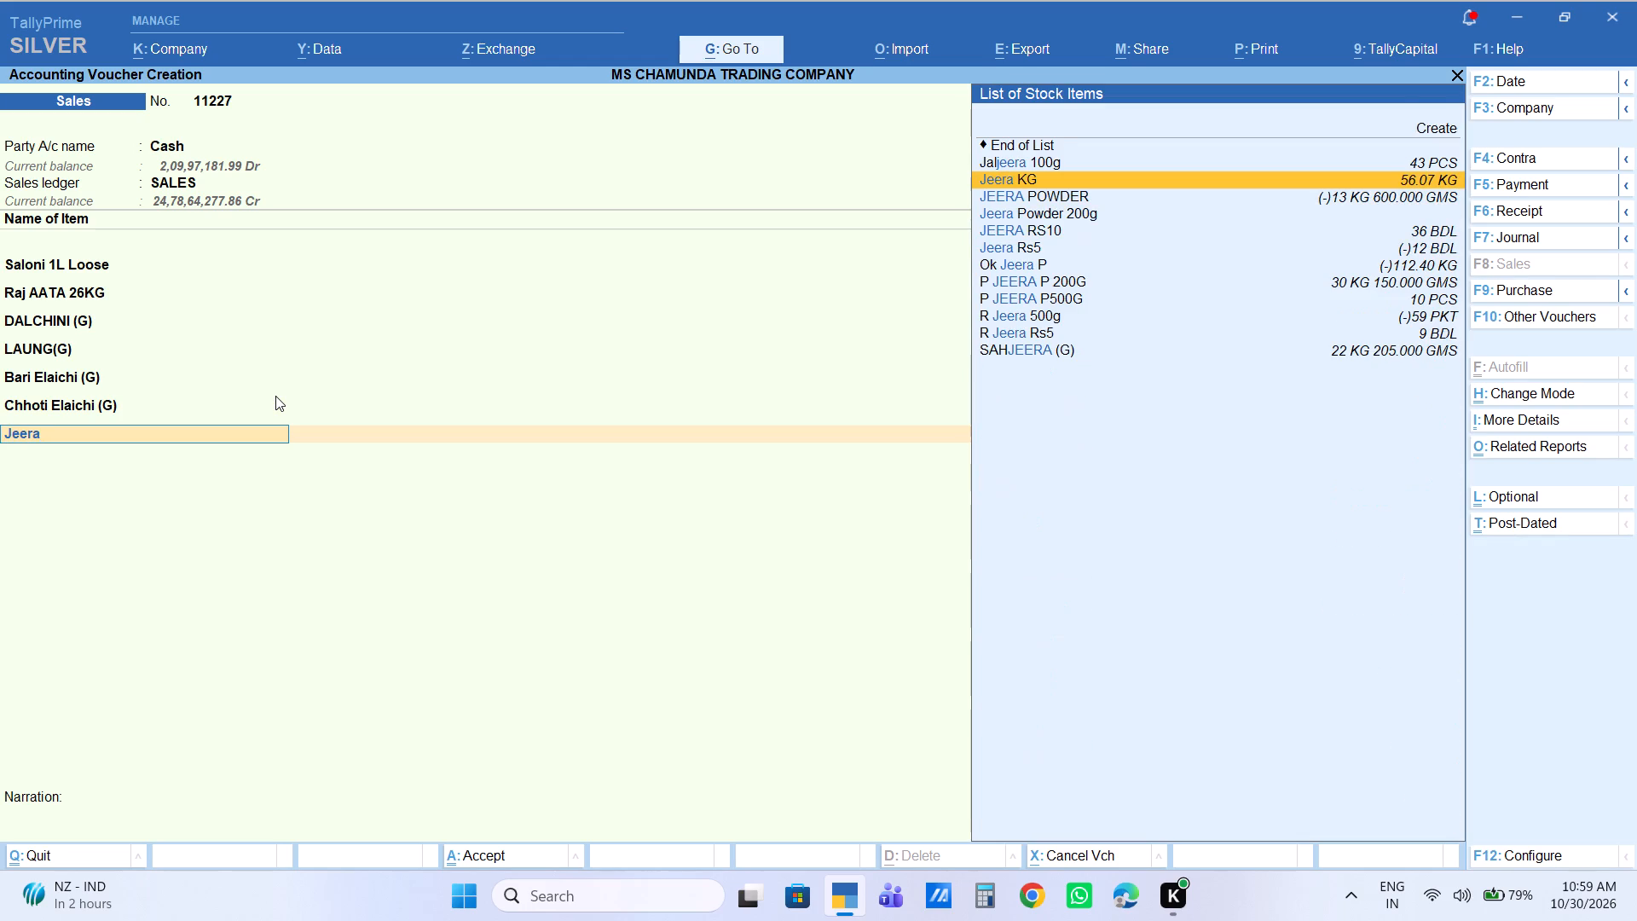
key(Return)
text(.1)
key(Return)
key(Return)
key(Return)
key(Return)
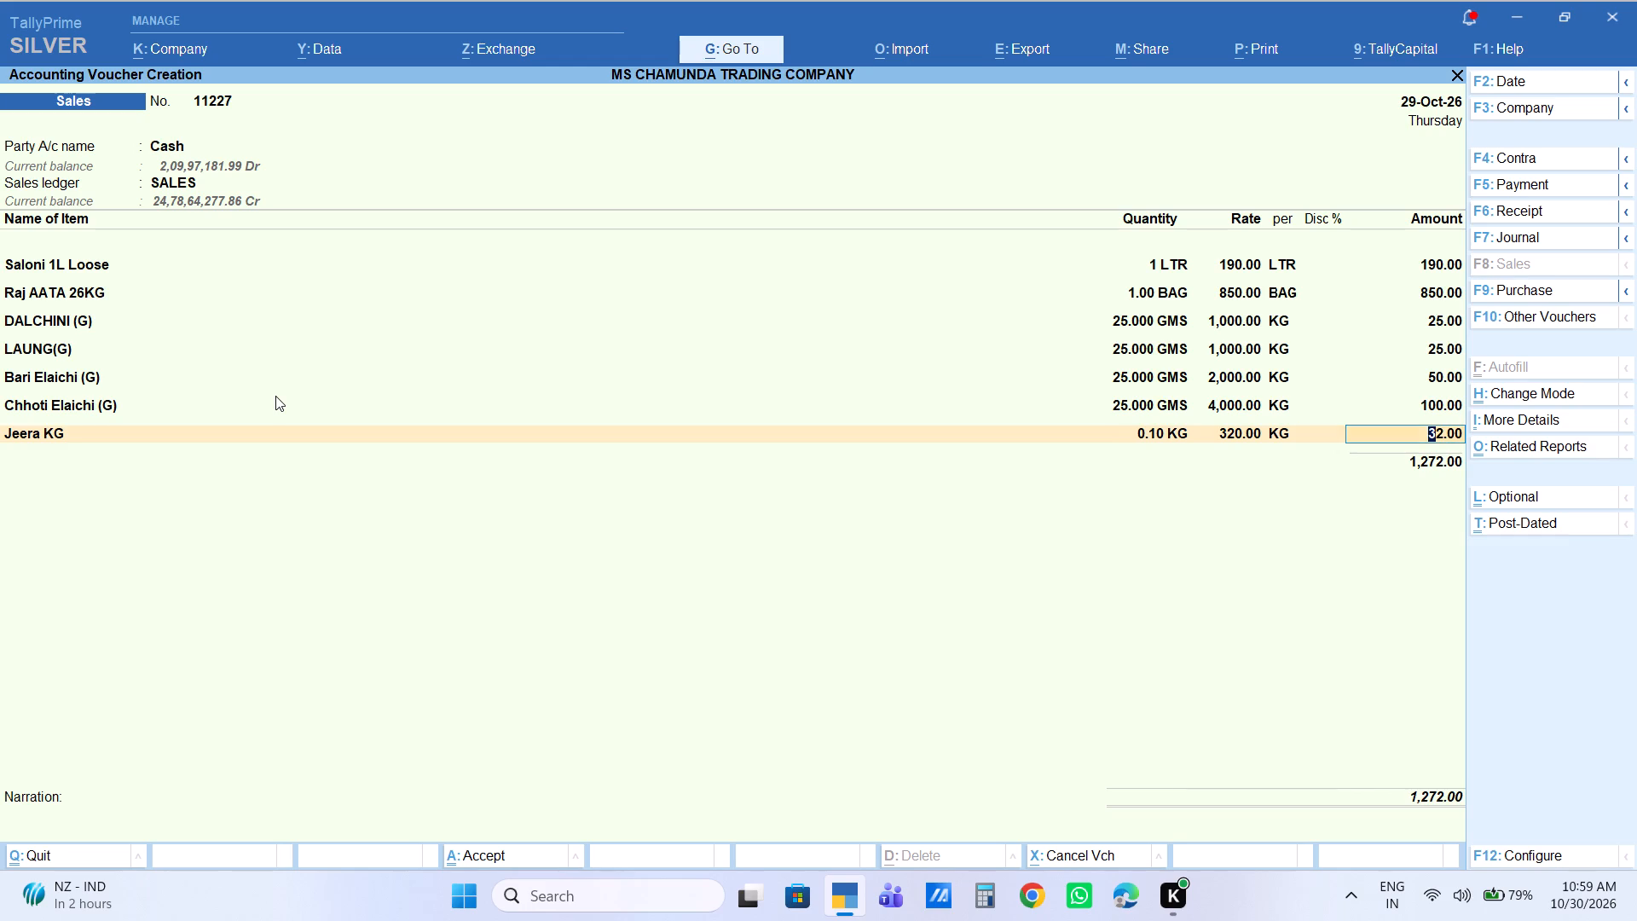
text(35)
key(Return)
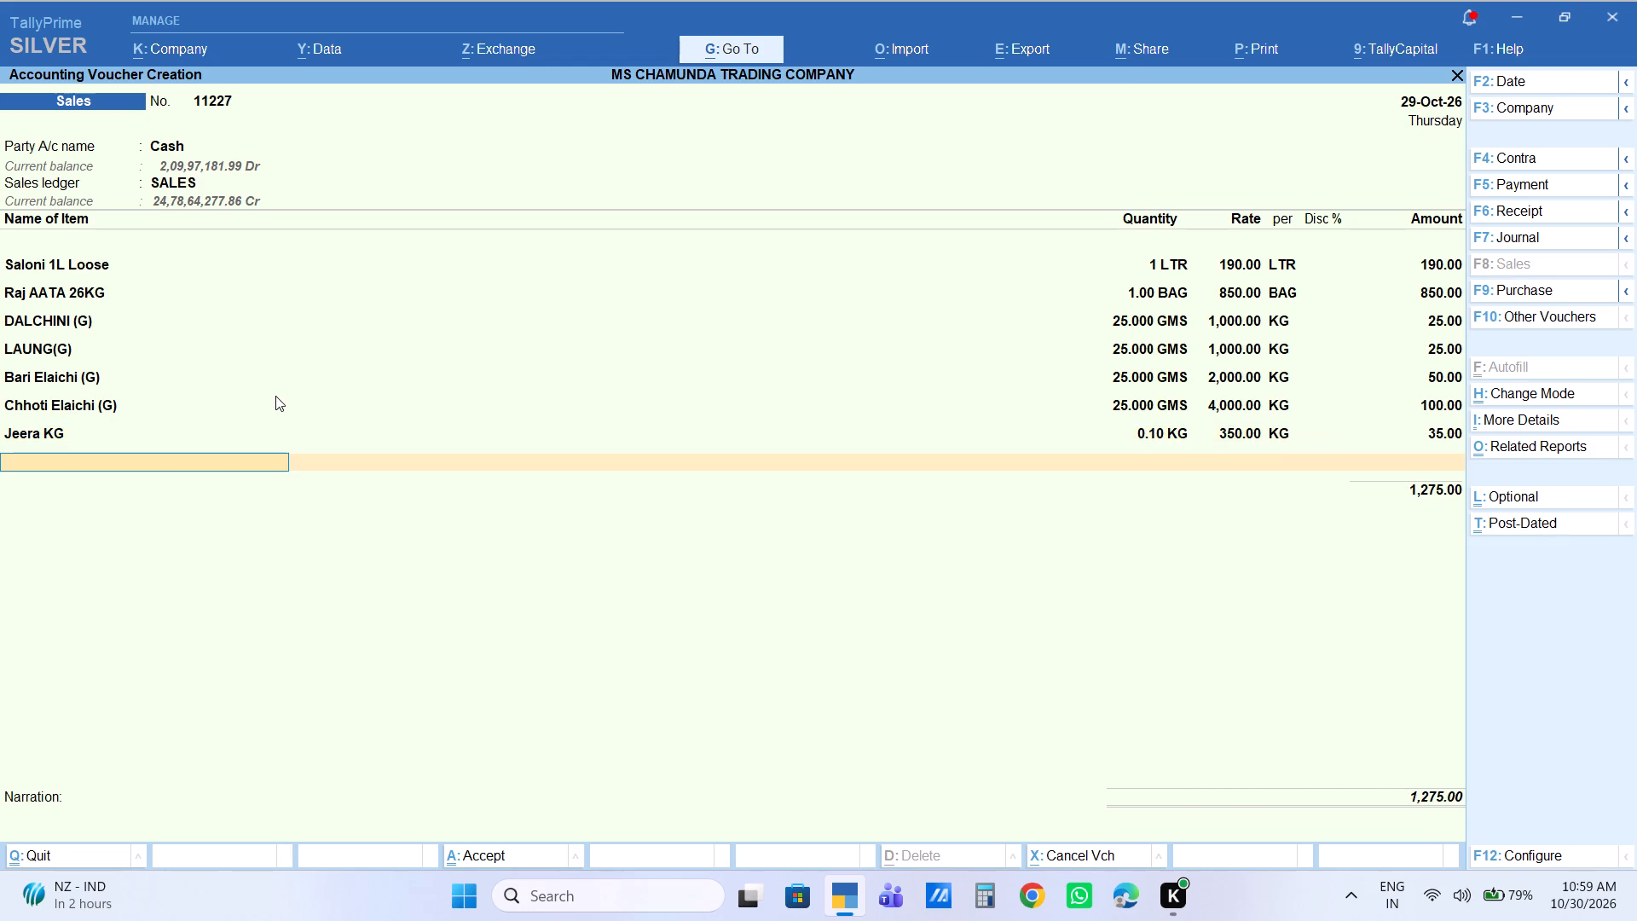
Add MARICH to the voucher with quantity 0.1 KG, keeping the default rate and amount.
text(marich)
key(Down)
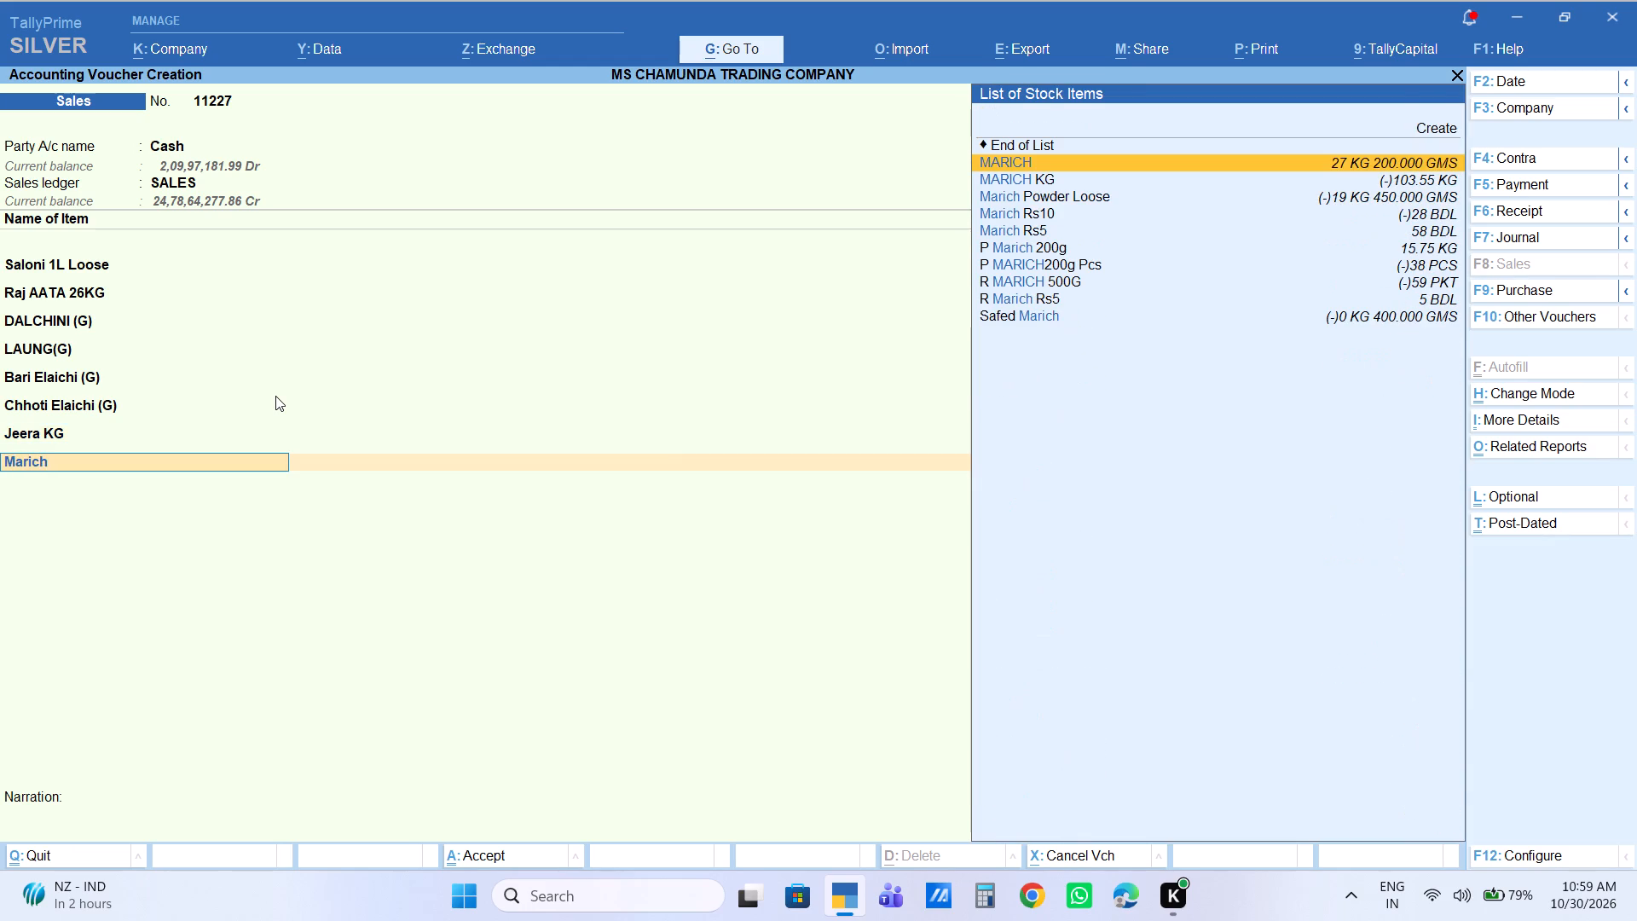
key(Return)
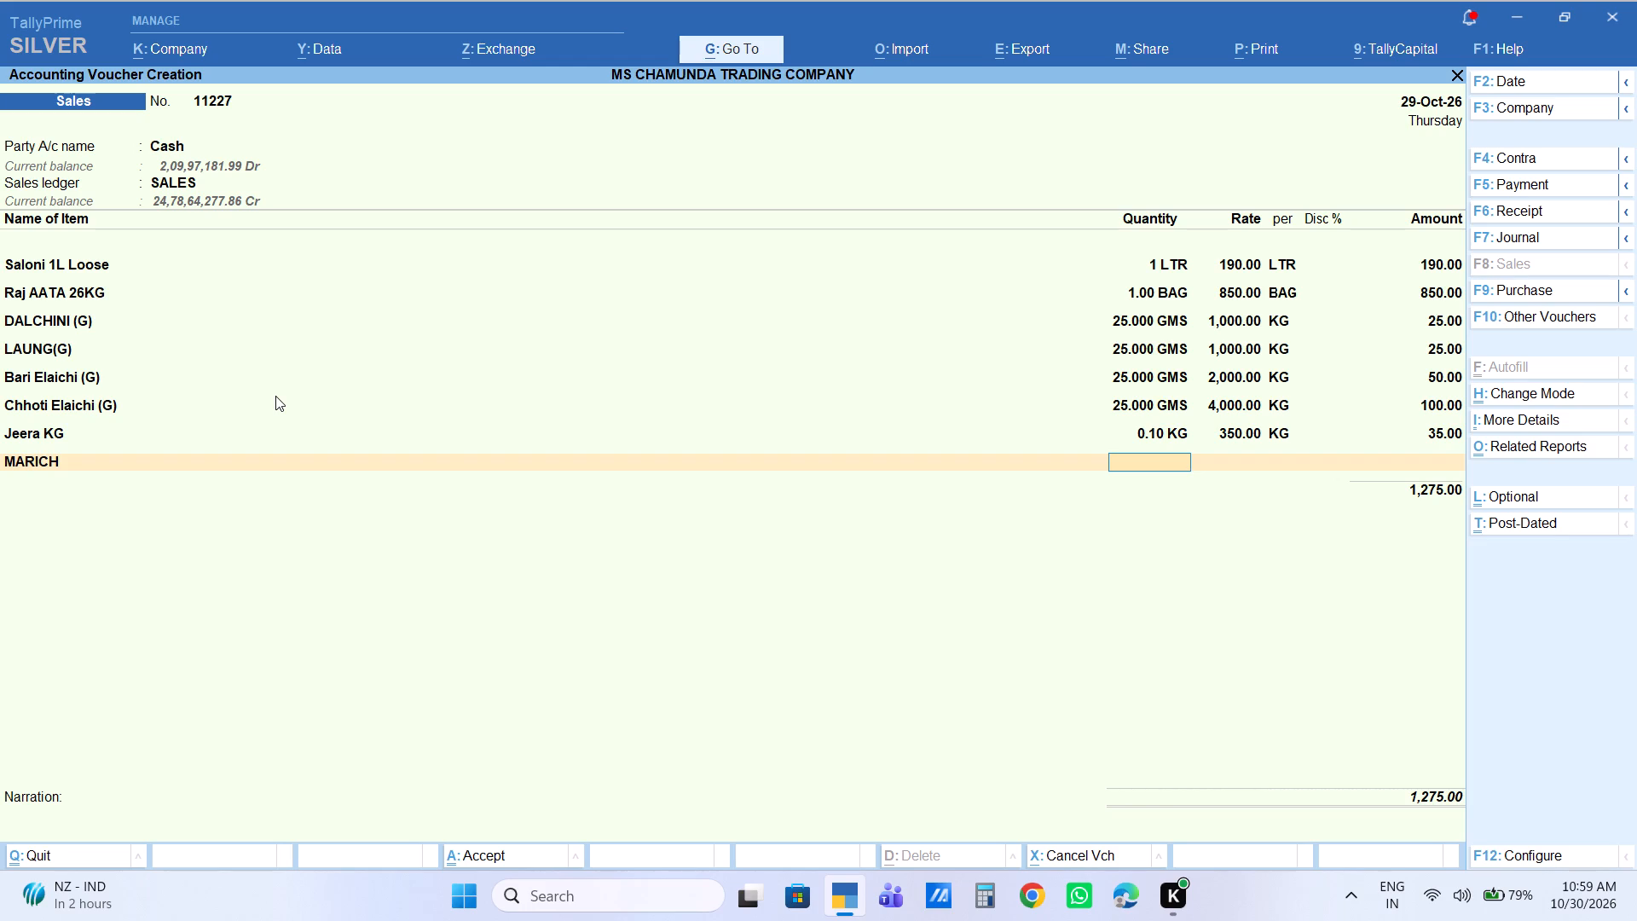
text(.1)
key(Return)
key(Return)
key(Return)
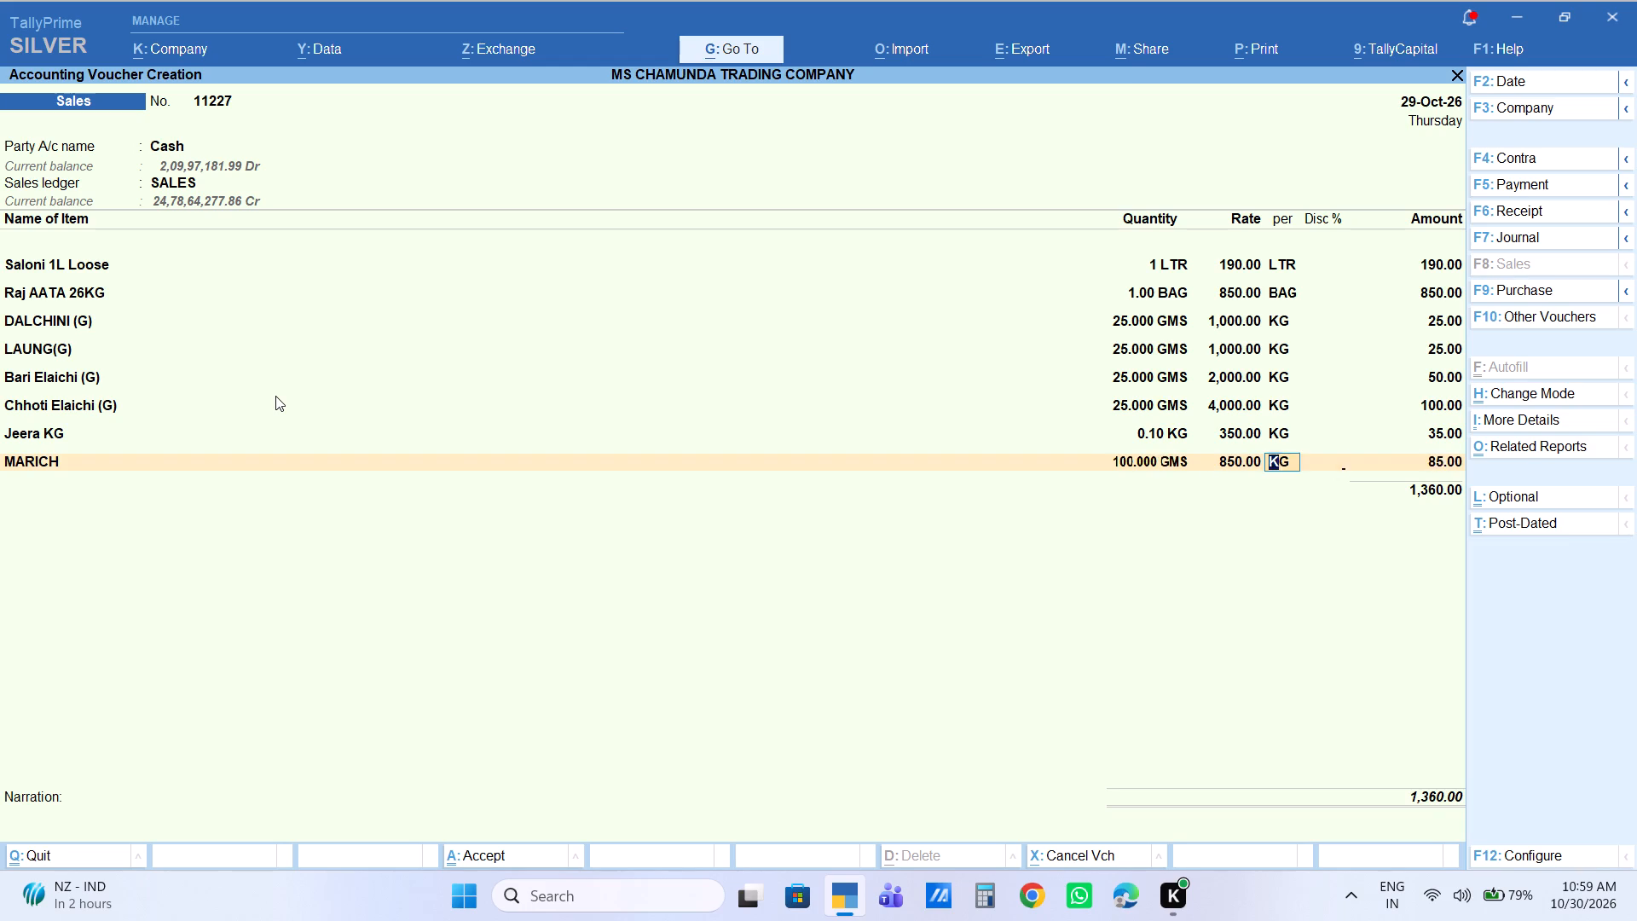
key(Return)
key(Return)
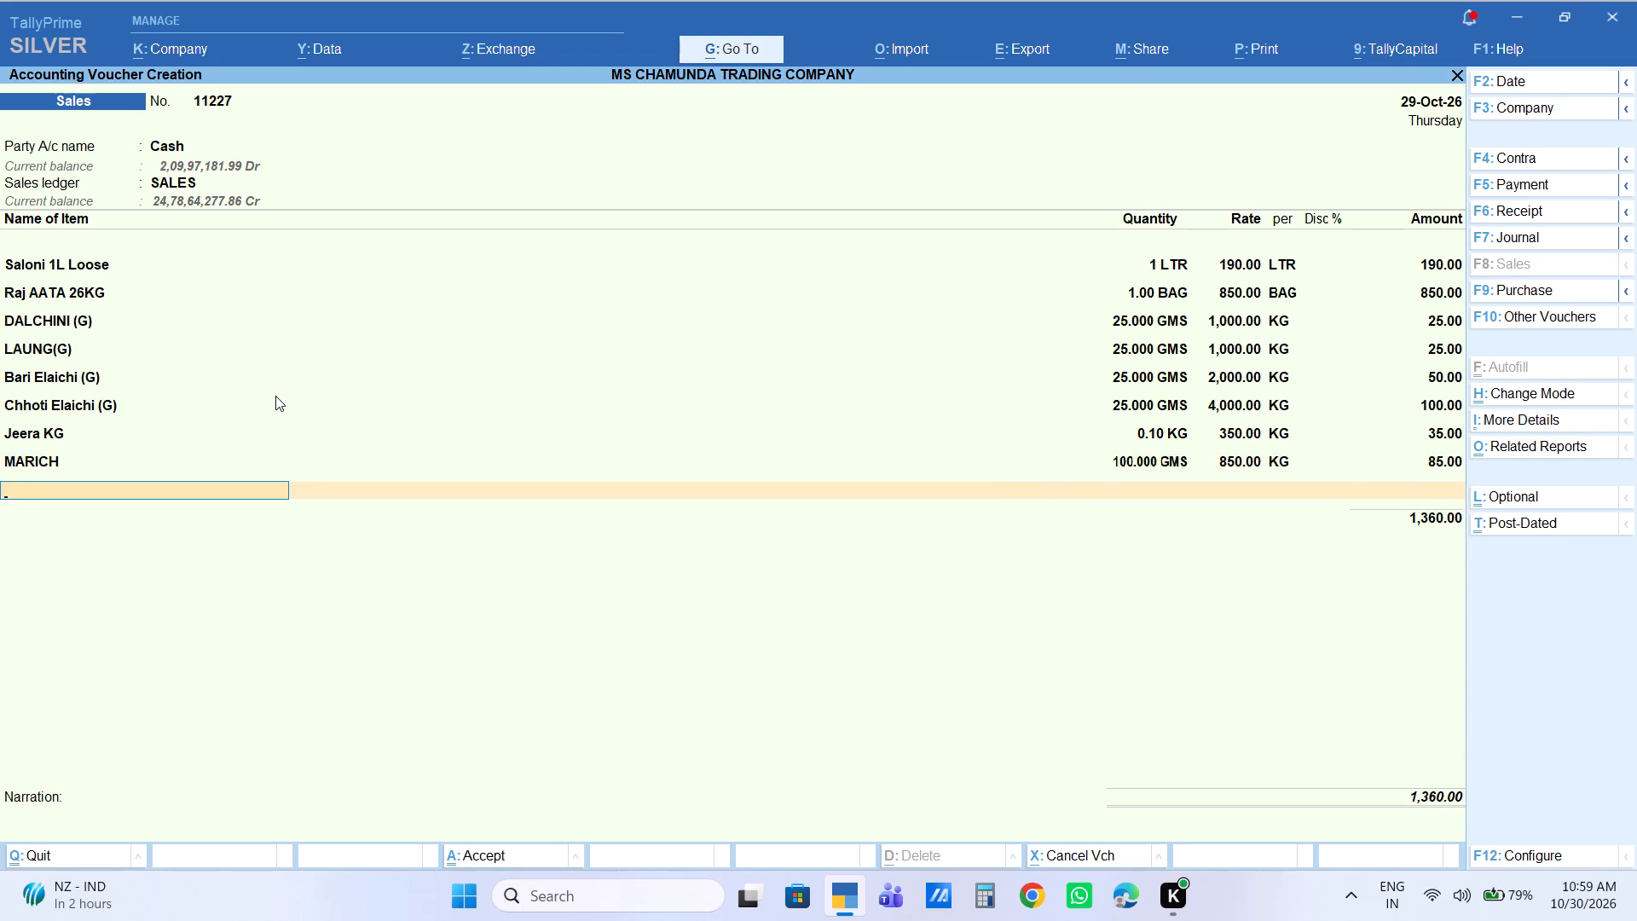
Add MASOOR DAL KG to the voucher with quantity 1 KG, keeping the default rate and amount.
text(maoo)
text(so)
key(Down)
key(Down)
key(Return)
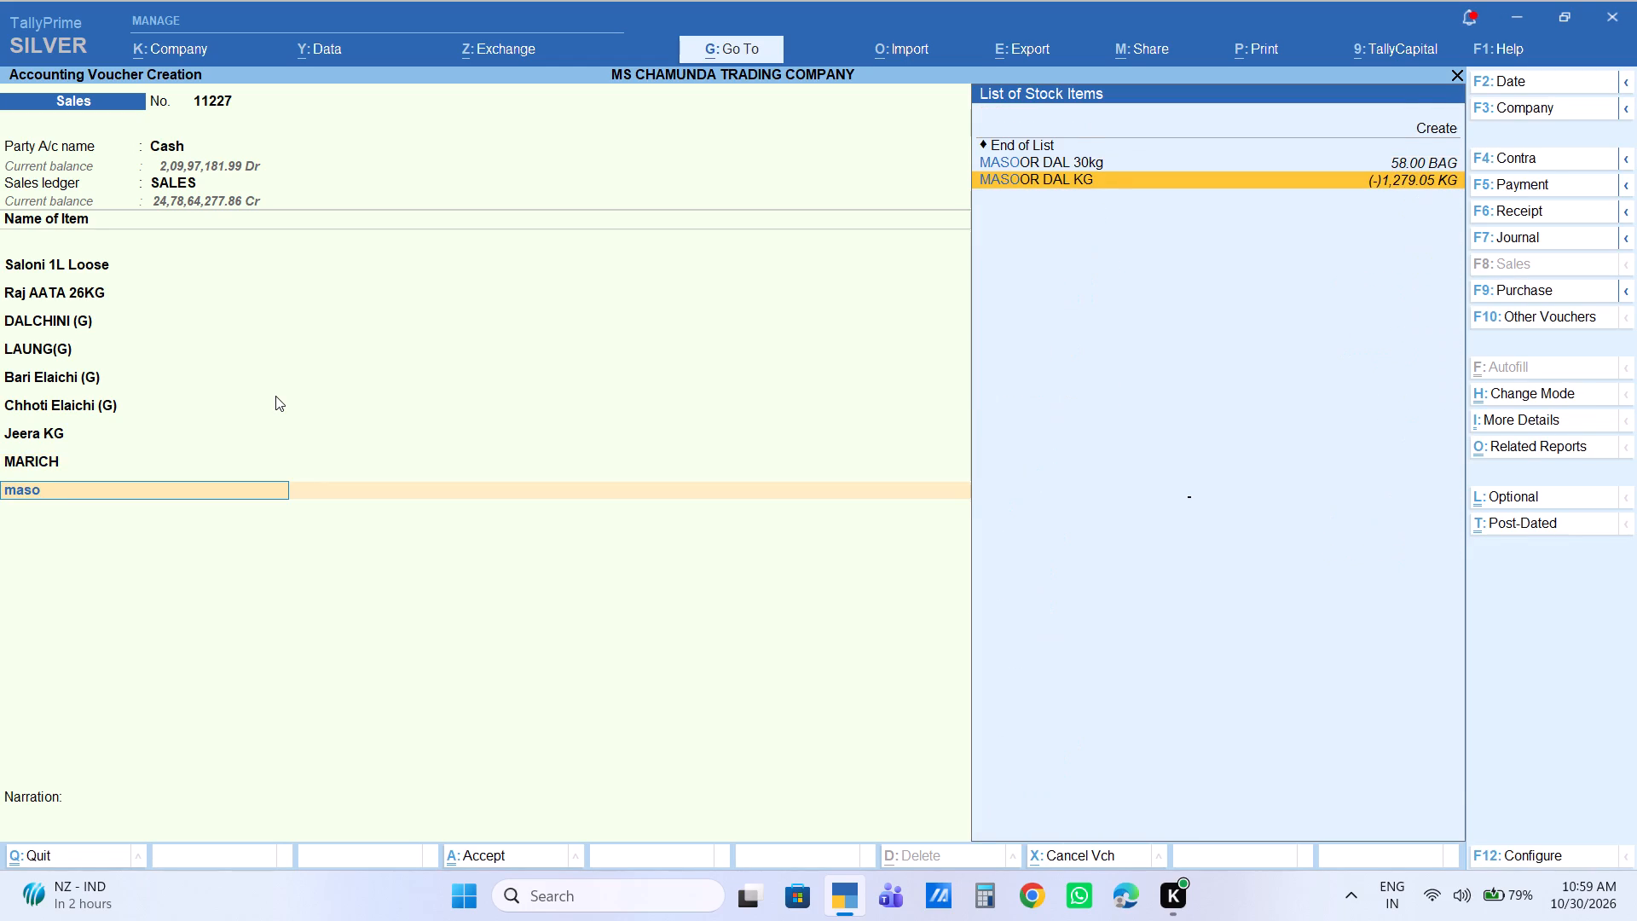
key(1)
key(Return)
key(Return)
key(Return)
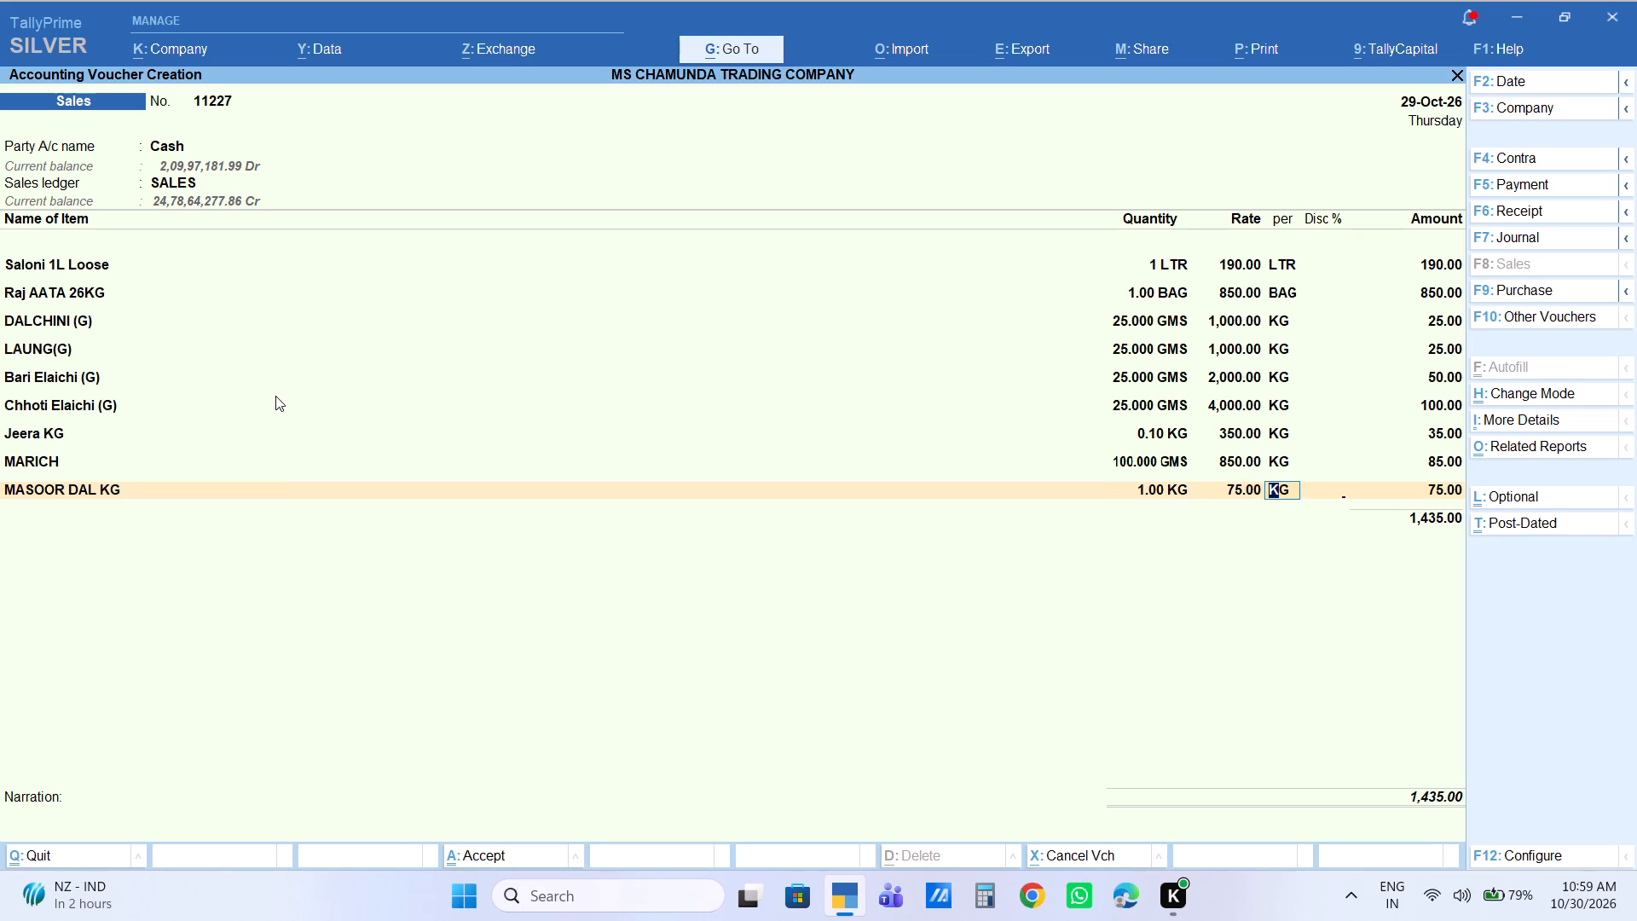
key(Return)
key(Return)
Add Rajkanya 25kg to the voucher with quantity 1 BAG, keeping the default rate and amount.
text(rajaa)
key(BackSpace)
key(BackSpace)
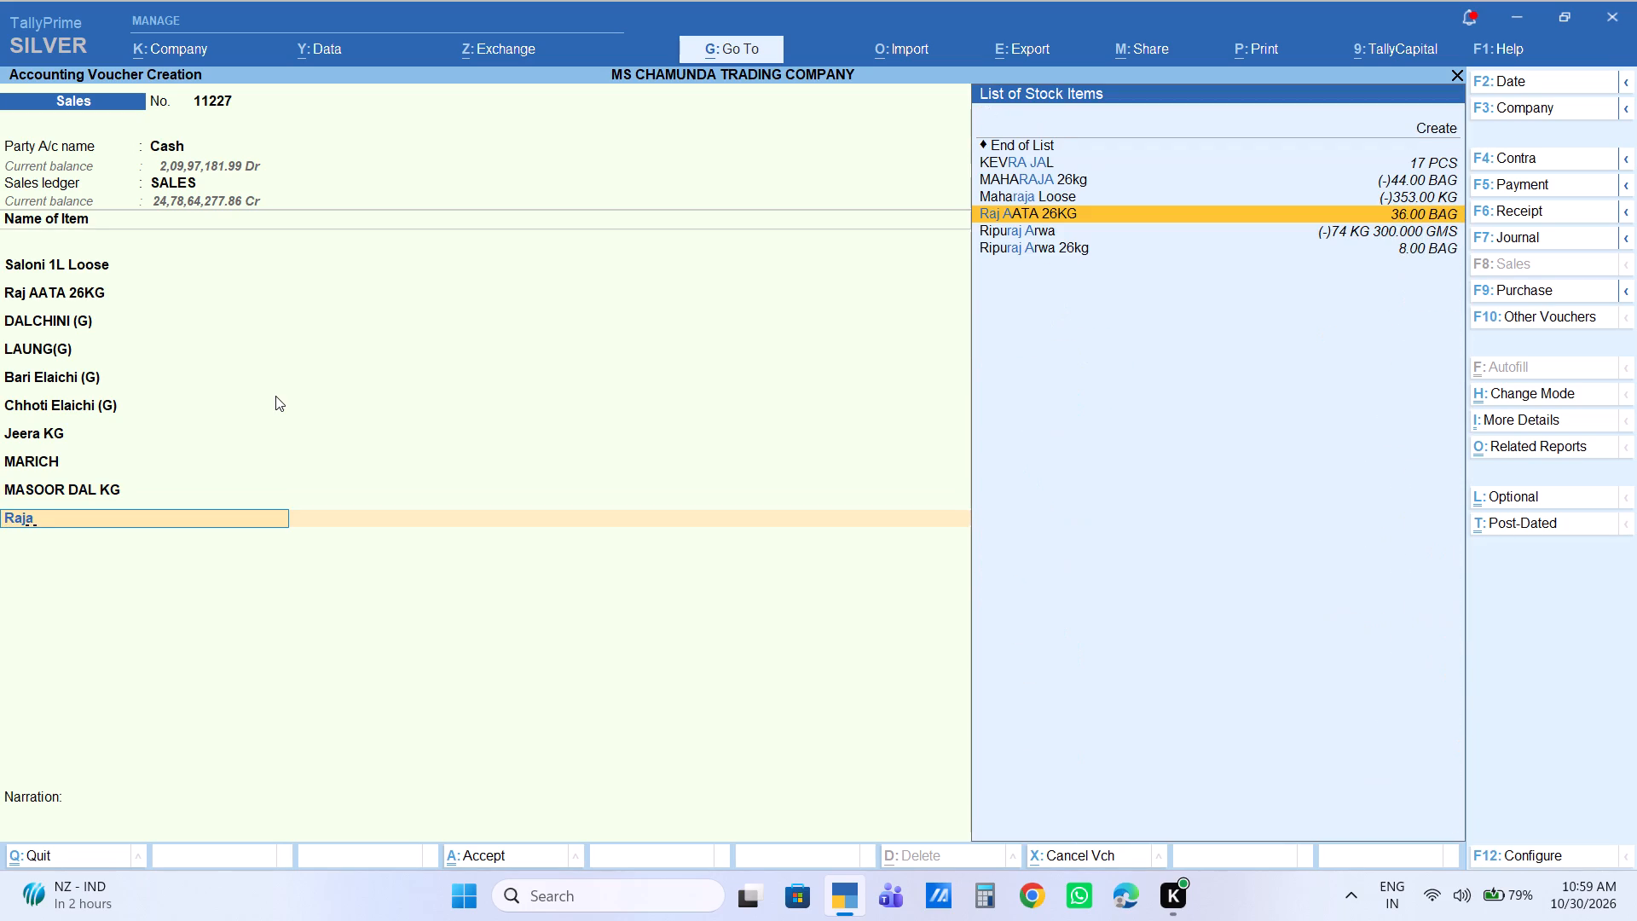
text(kan)
key(Return)
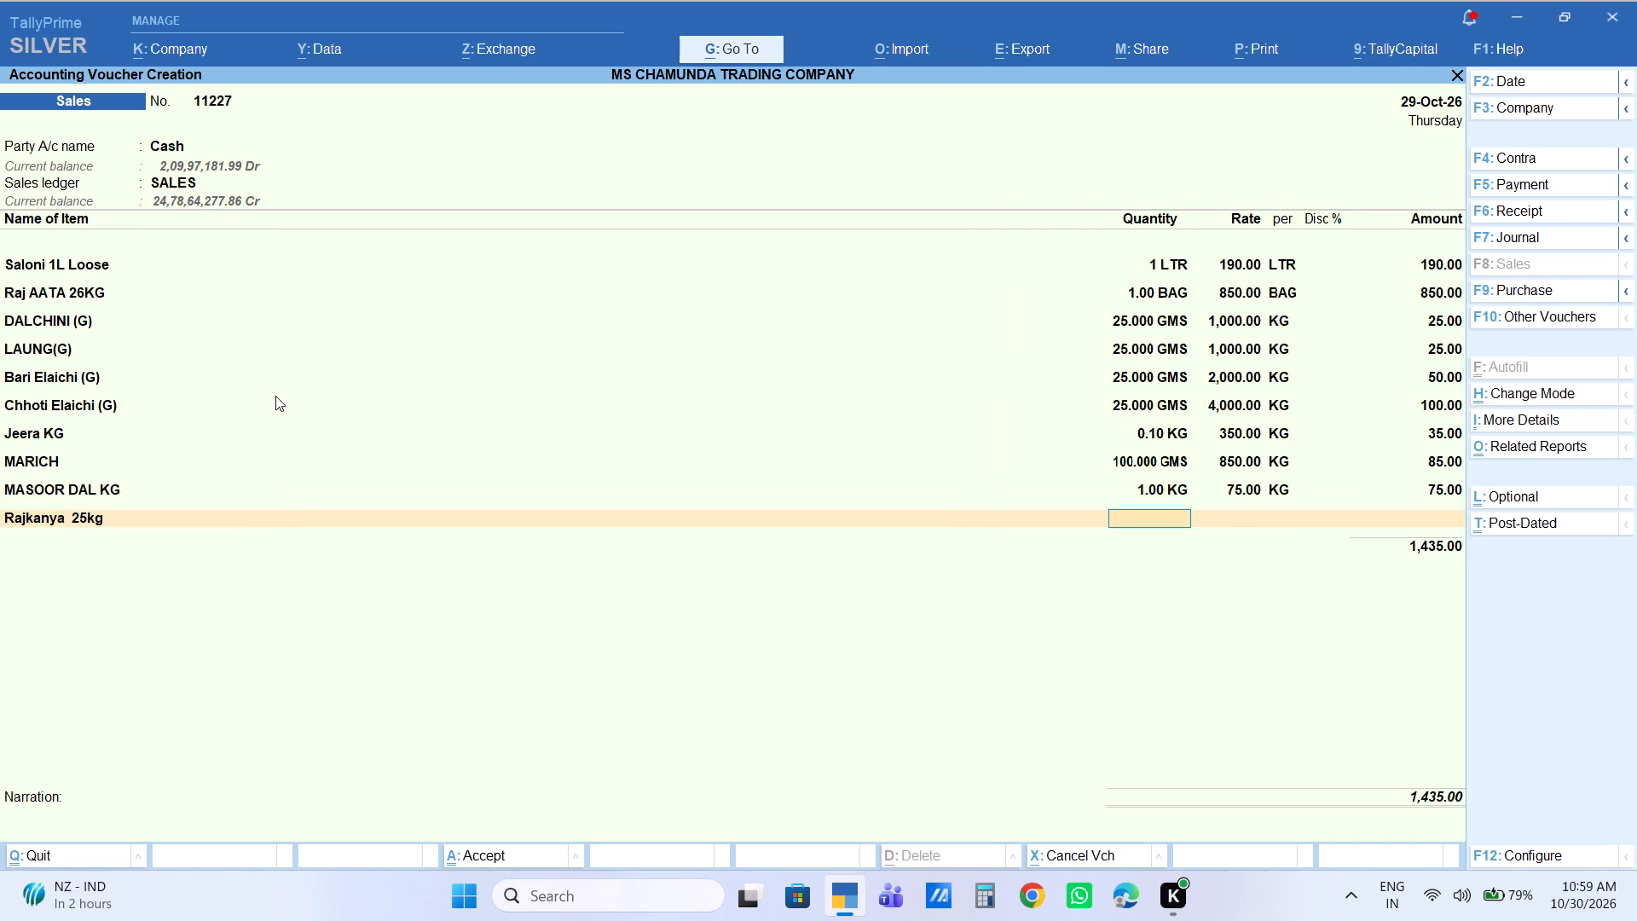
key(1)
key(Return)
key(Return)
key(Return)
key(Return)
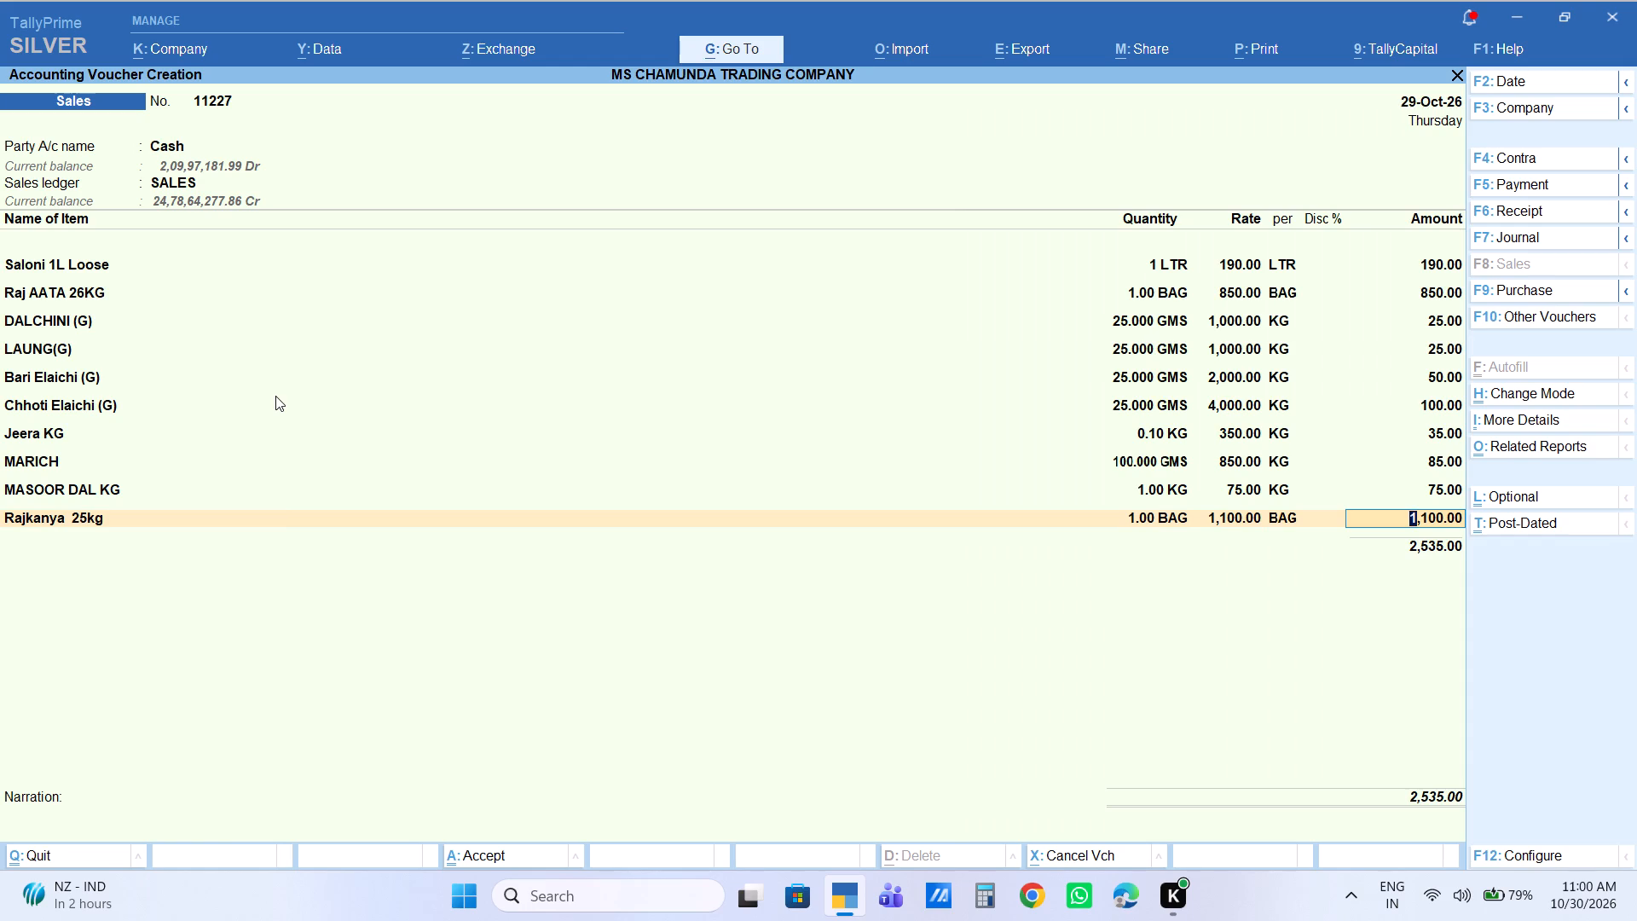
key(Return)
End the item list, leave the narration blank and save sales voucher 11227.
key(Return)
key(Return)
key(Return)
key(Return)
key(Return)
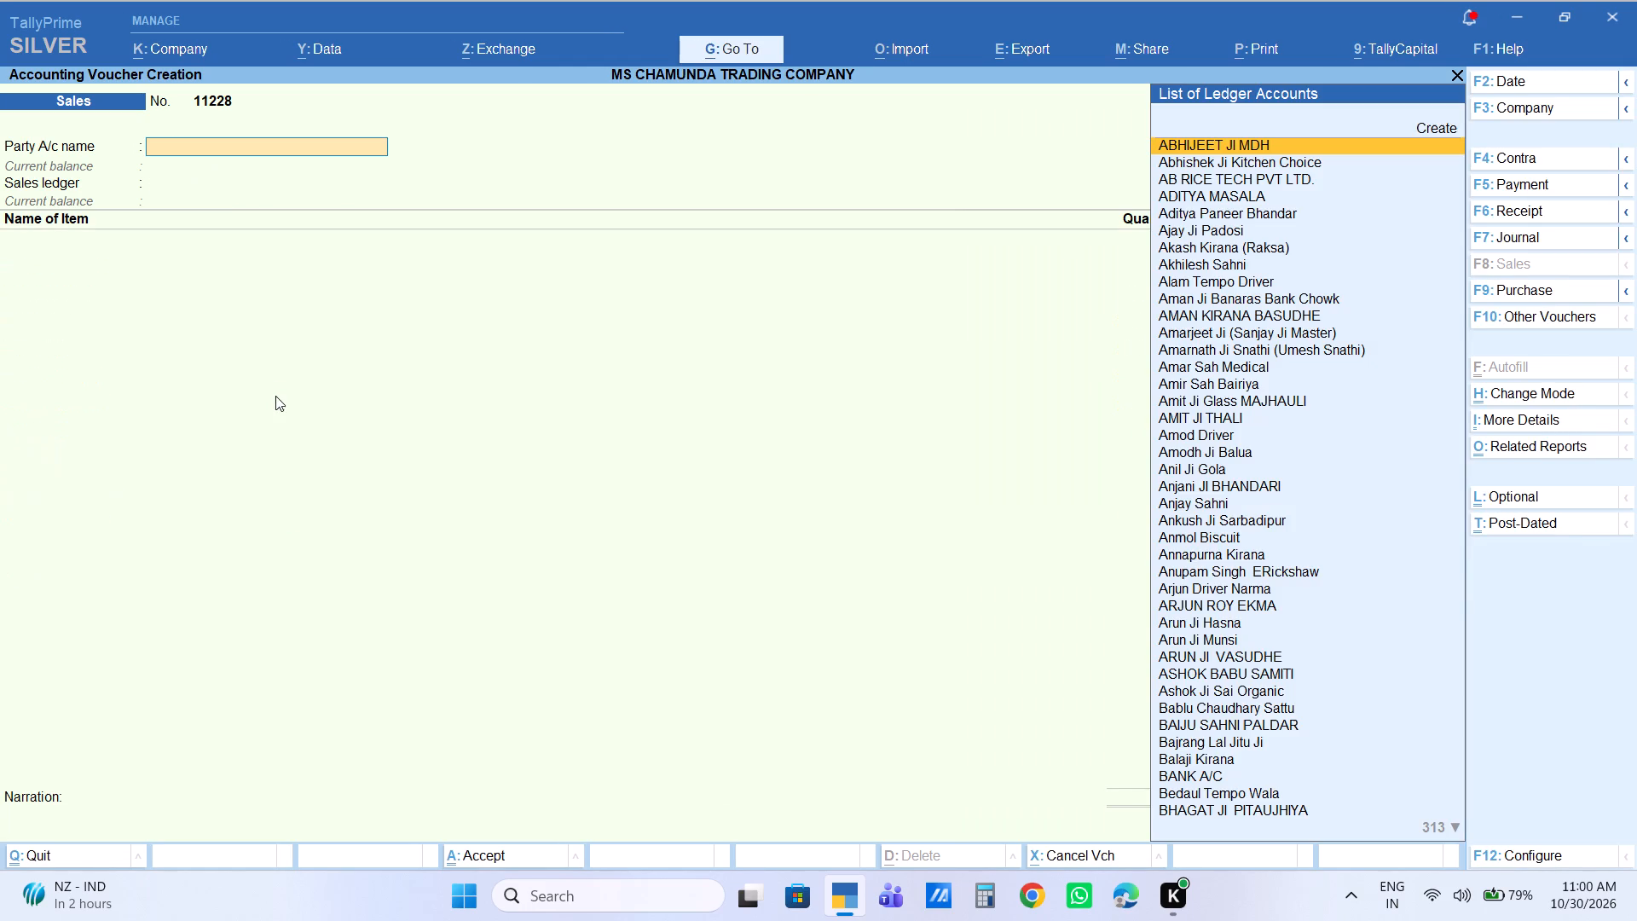
key(Return)
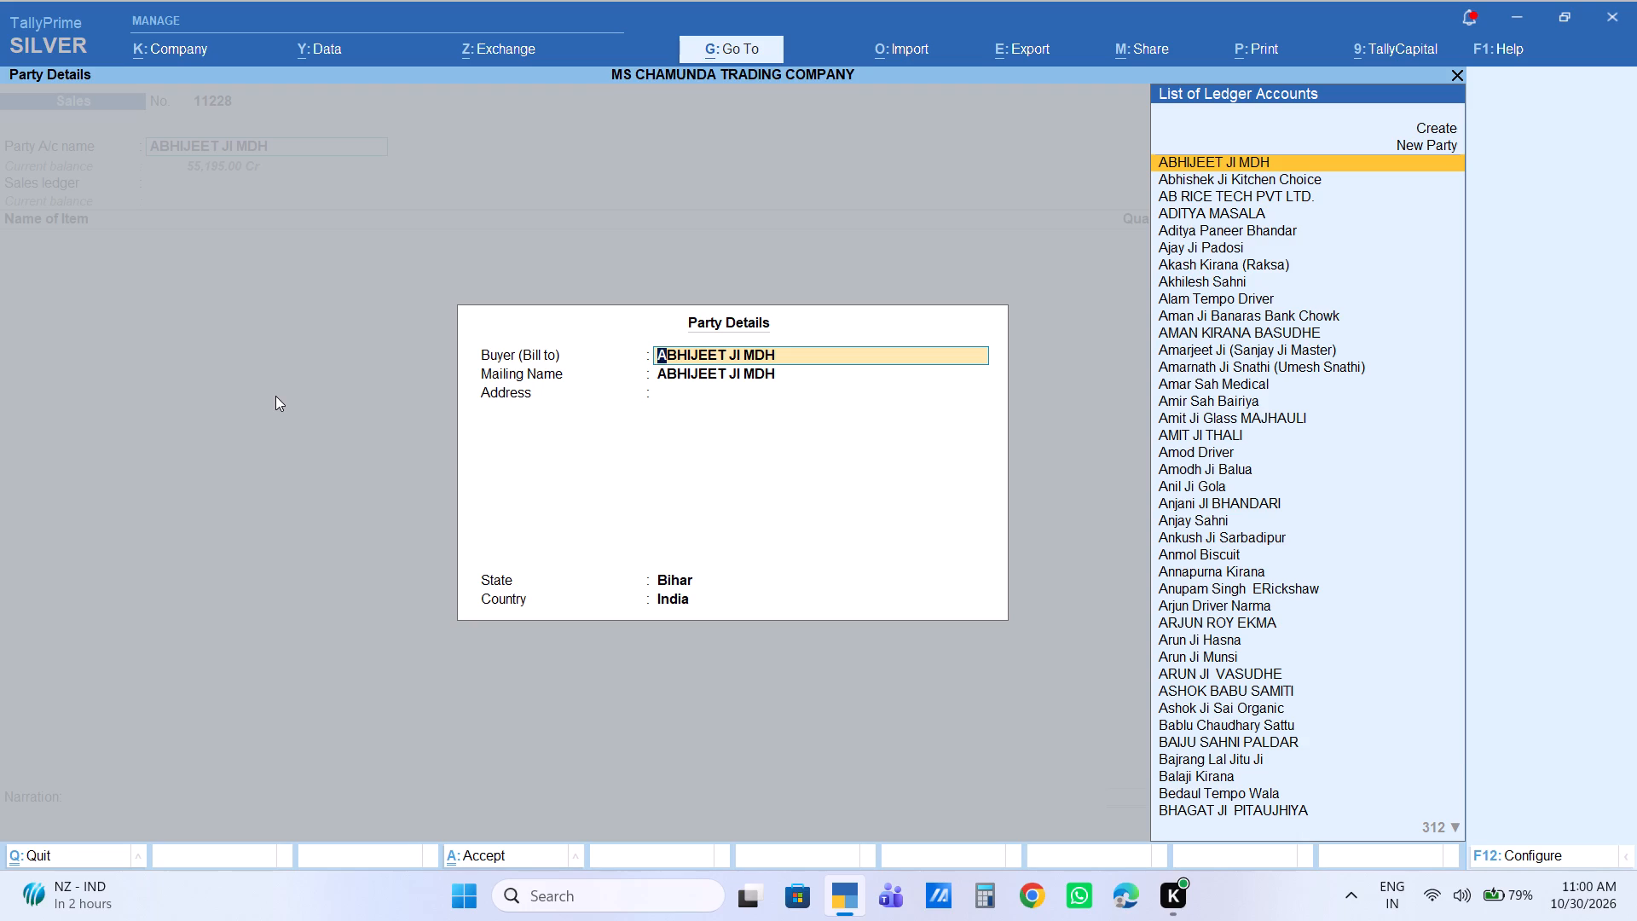
key(BackSpace)
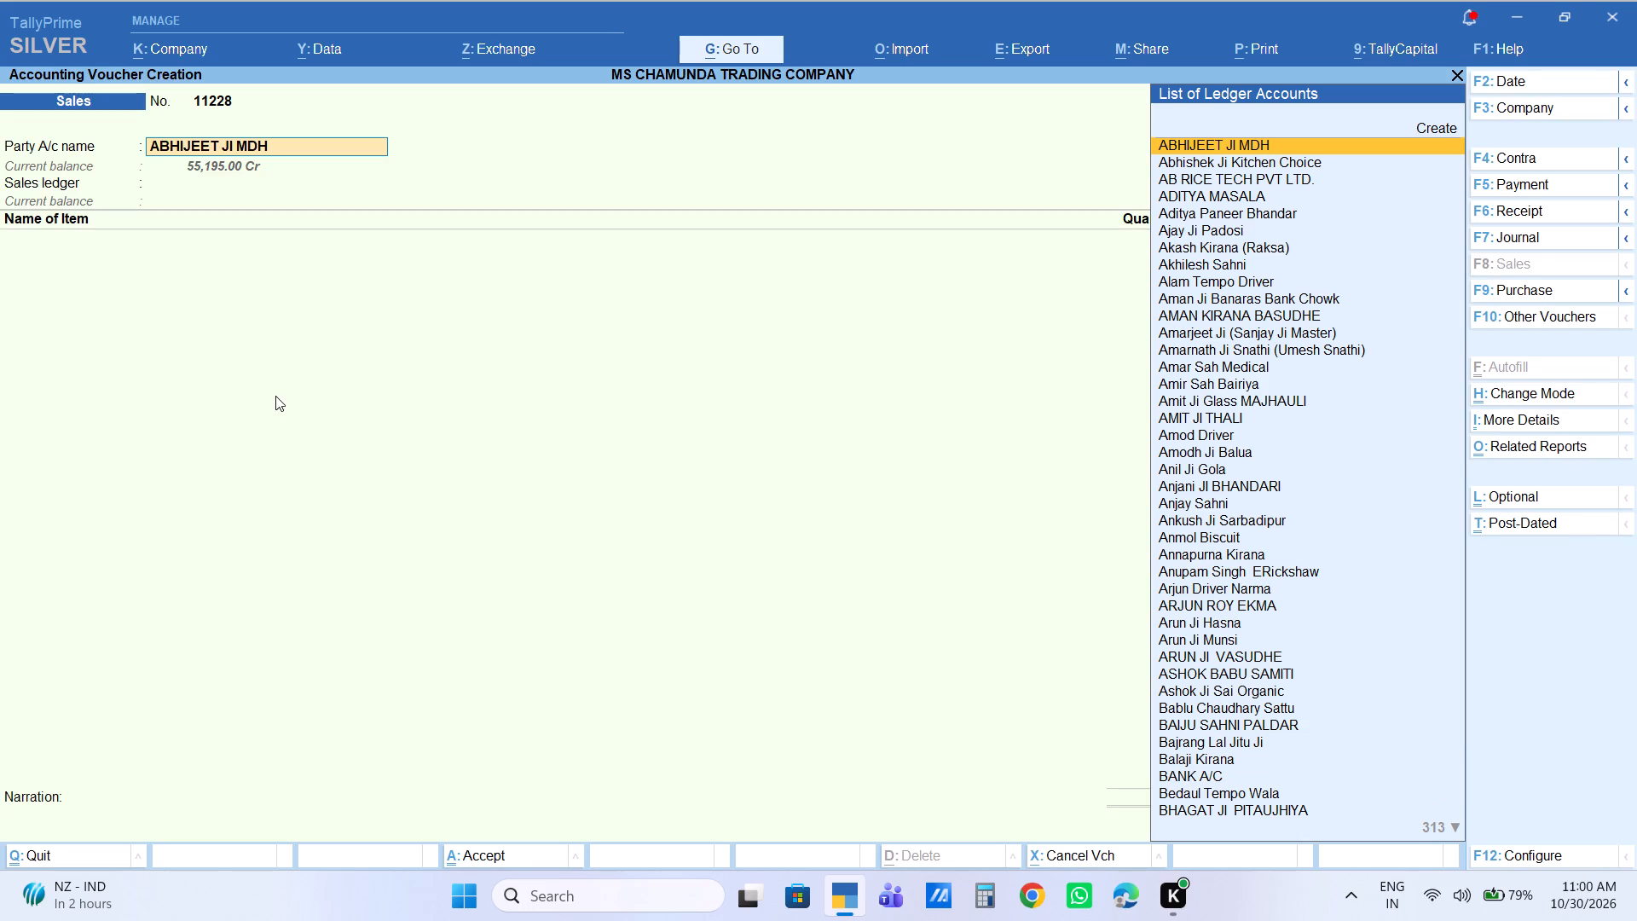
text(sures)
key(Down)
key(Down)
key(Down)
key(Up)
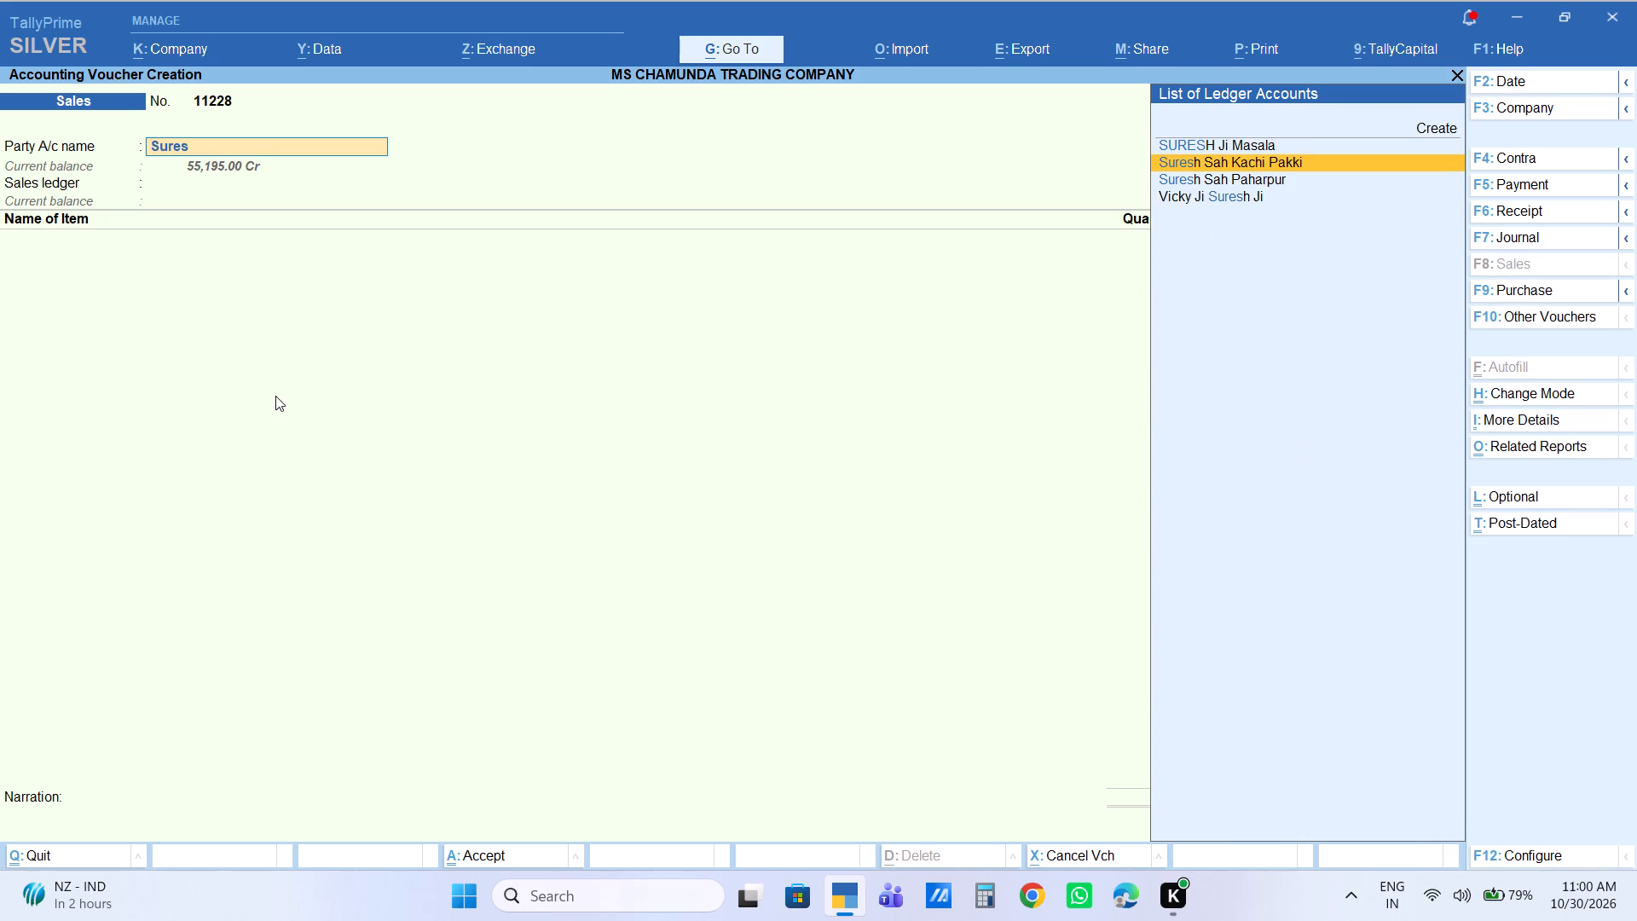
key(Return)
key(Return)
key(Return)
key(Return)
key(Return)
key(Return)
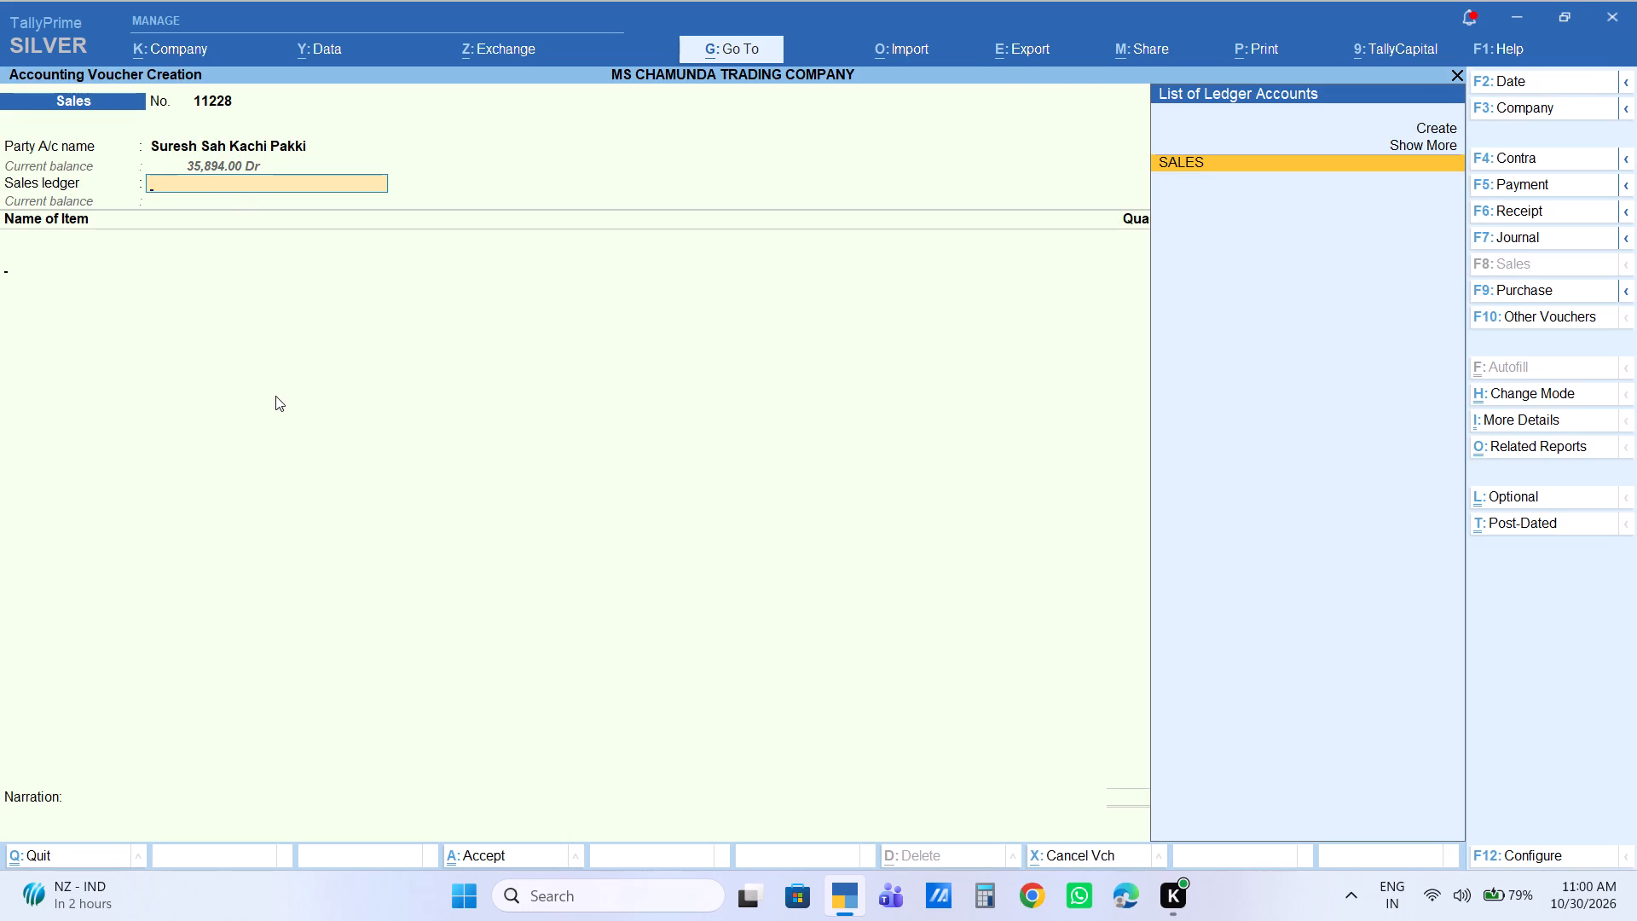
Look up Saloni stock items for the voucher's first line and move the selection to SALONI 1L PETI.
text(saloni)
key(Down)
key(Down)
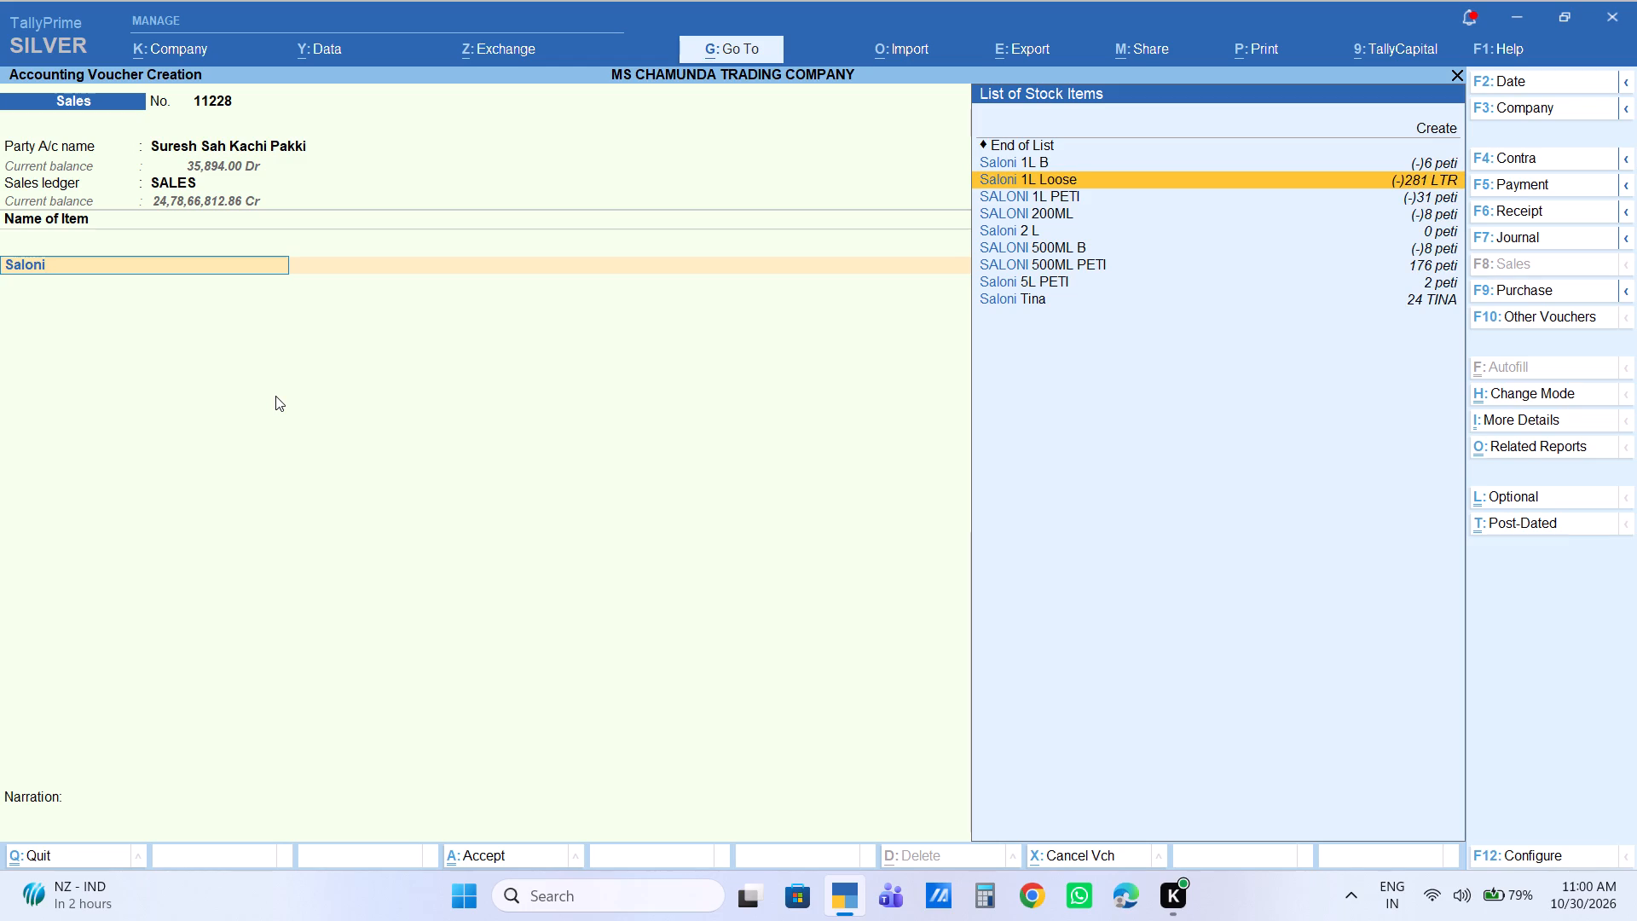
key(Down)
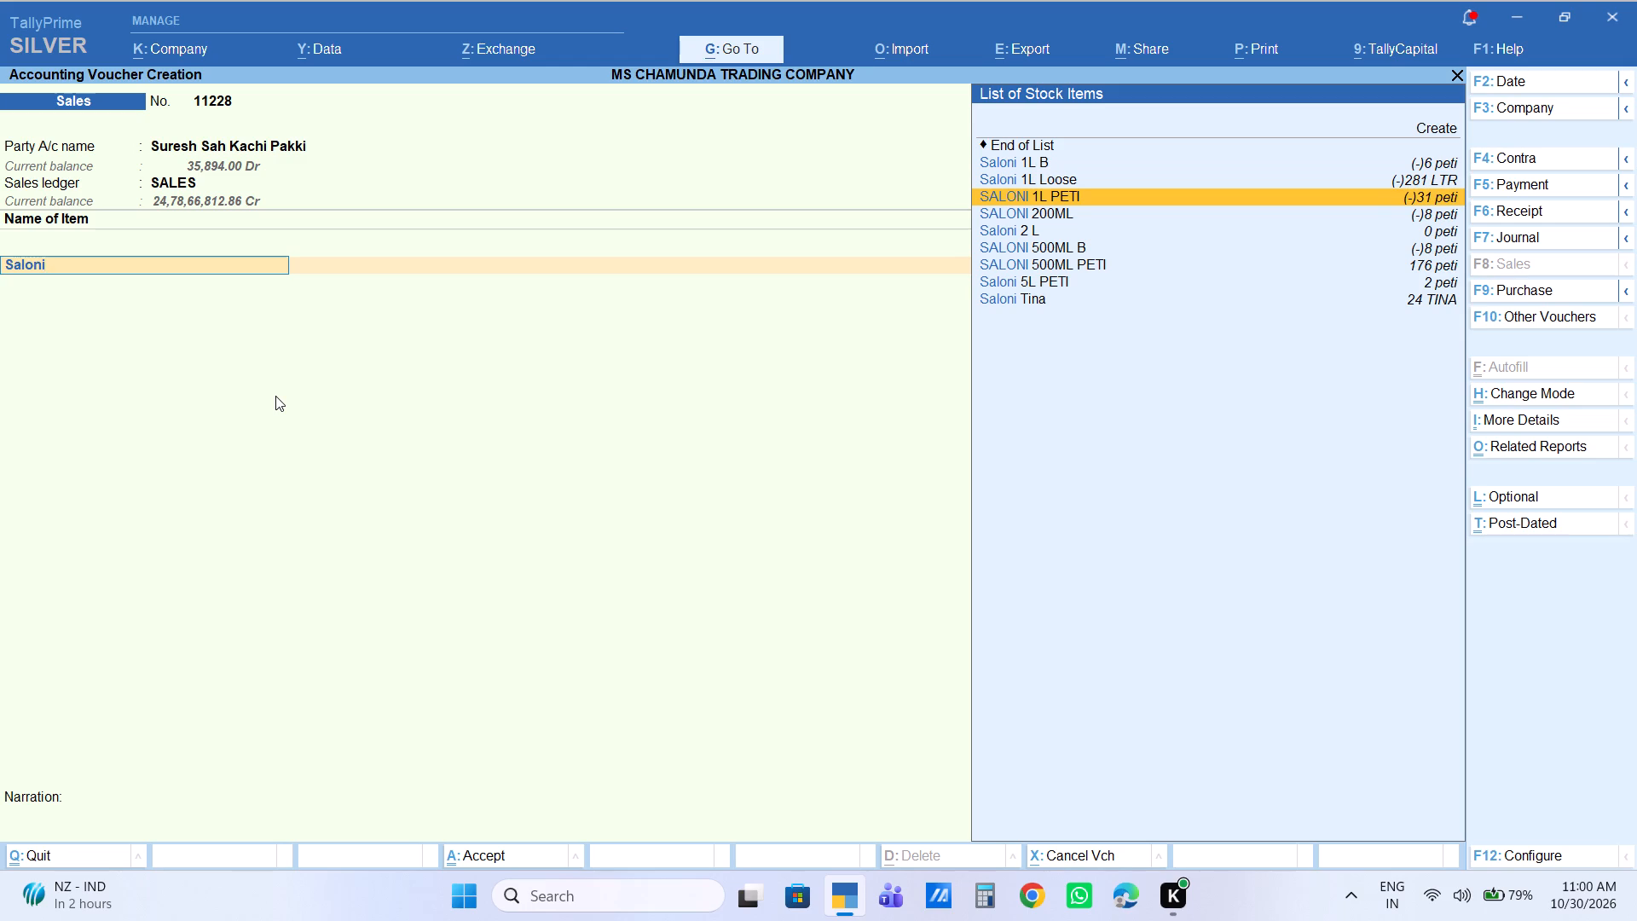
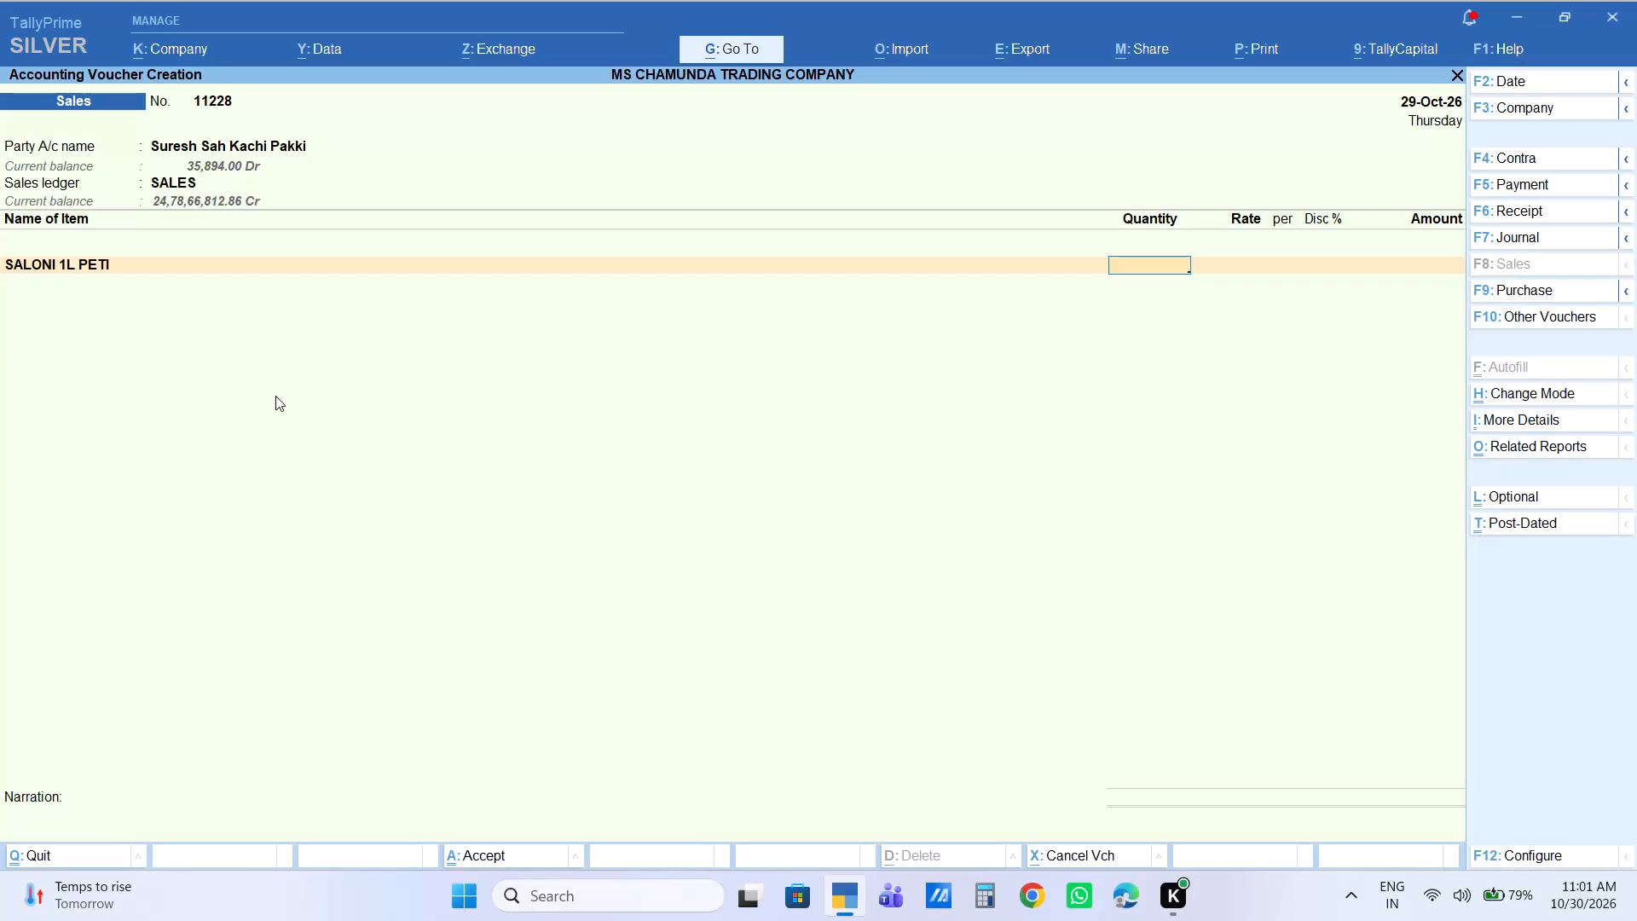
Set the SALONI 1L PETI line's quantity to 3 peti, keeping the default rate and amount.
key(3)
key(Return)
key(Return)
key(Return)
key(Return)
key(Return)
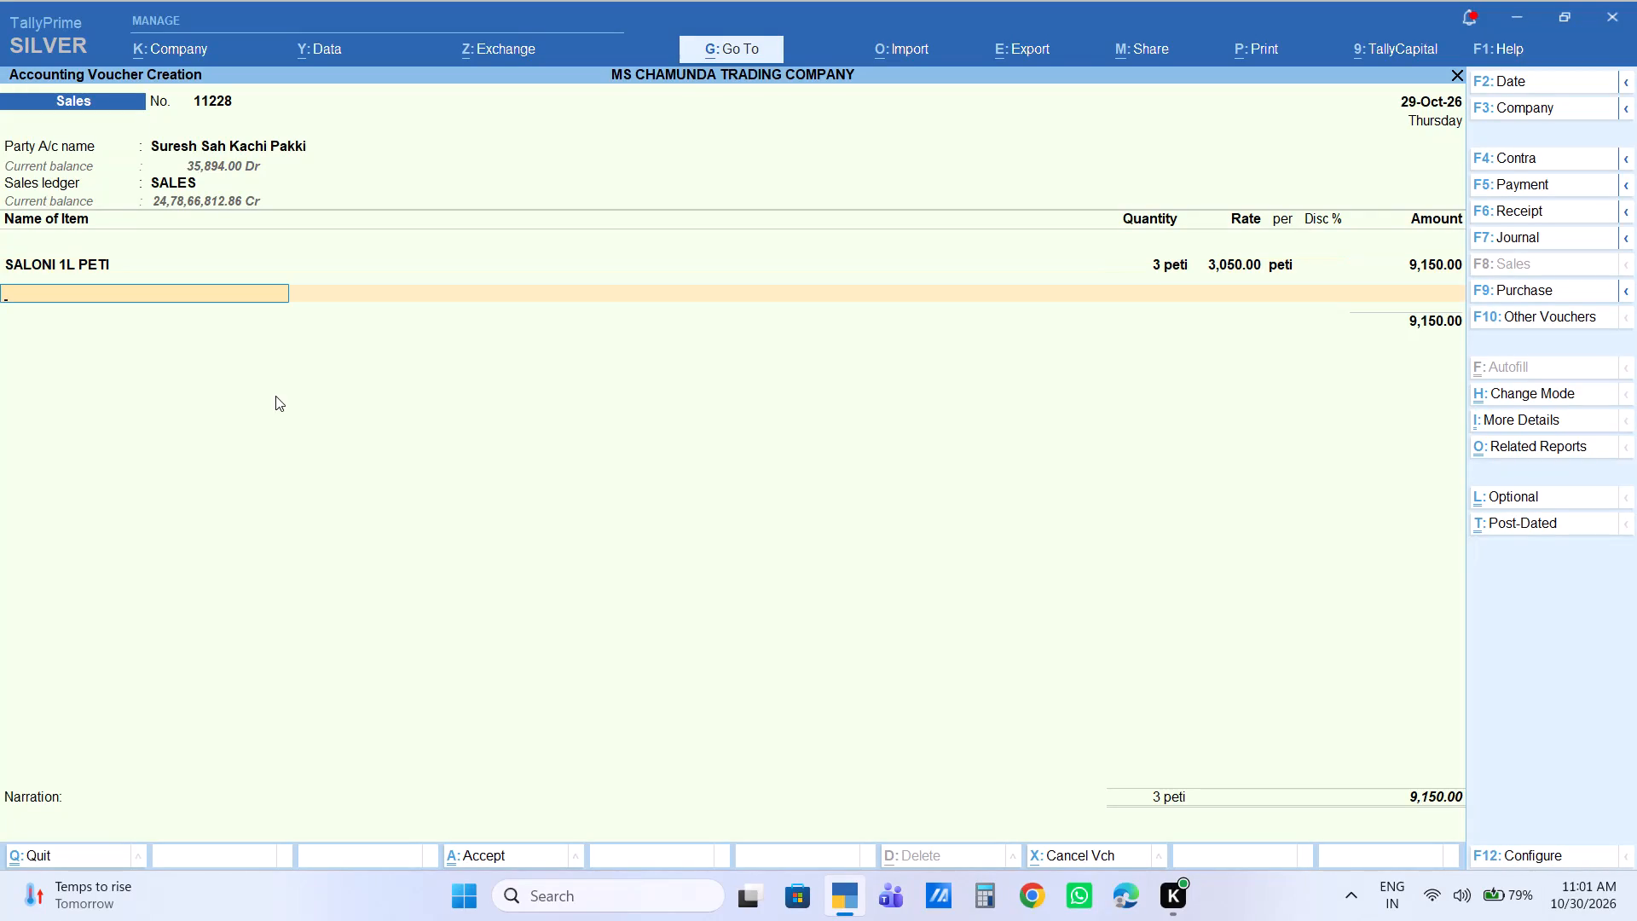
Add FORTUNE 1L PETI as the second item with quantity 1 peti and set its amount to 2,640.
text(fort)
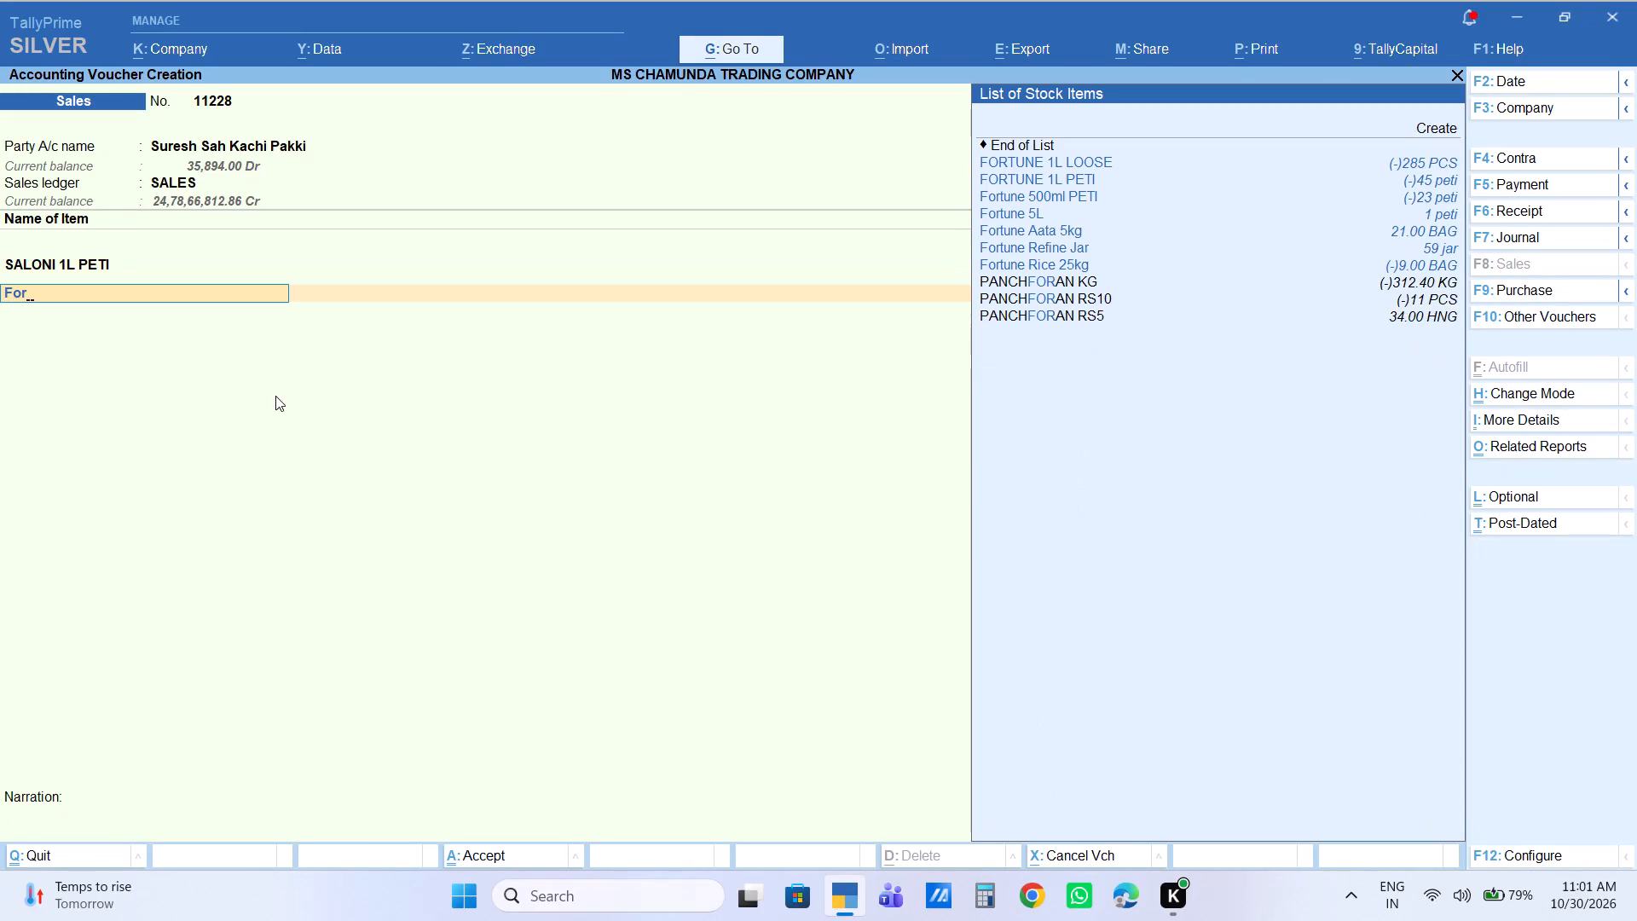
key(Down)
key(Down)
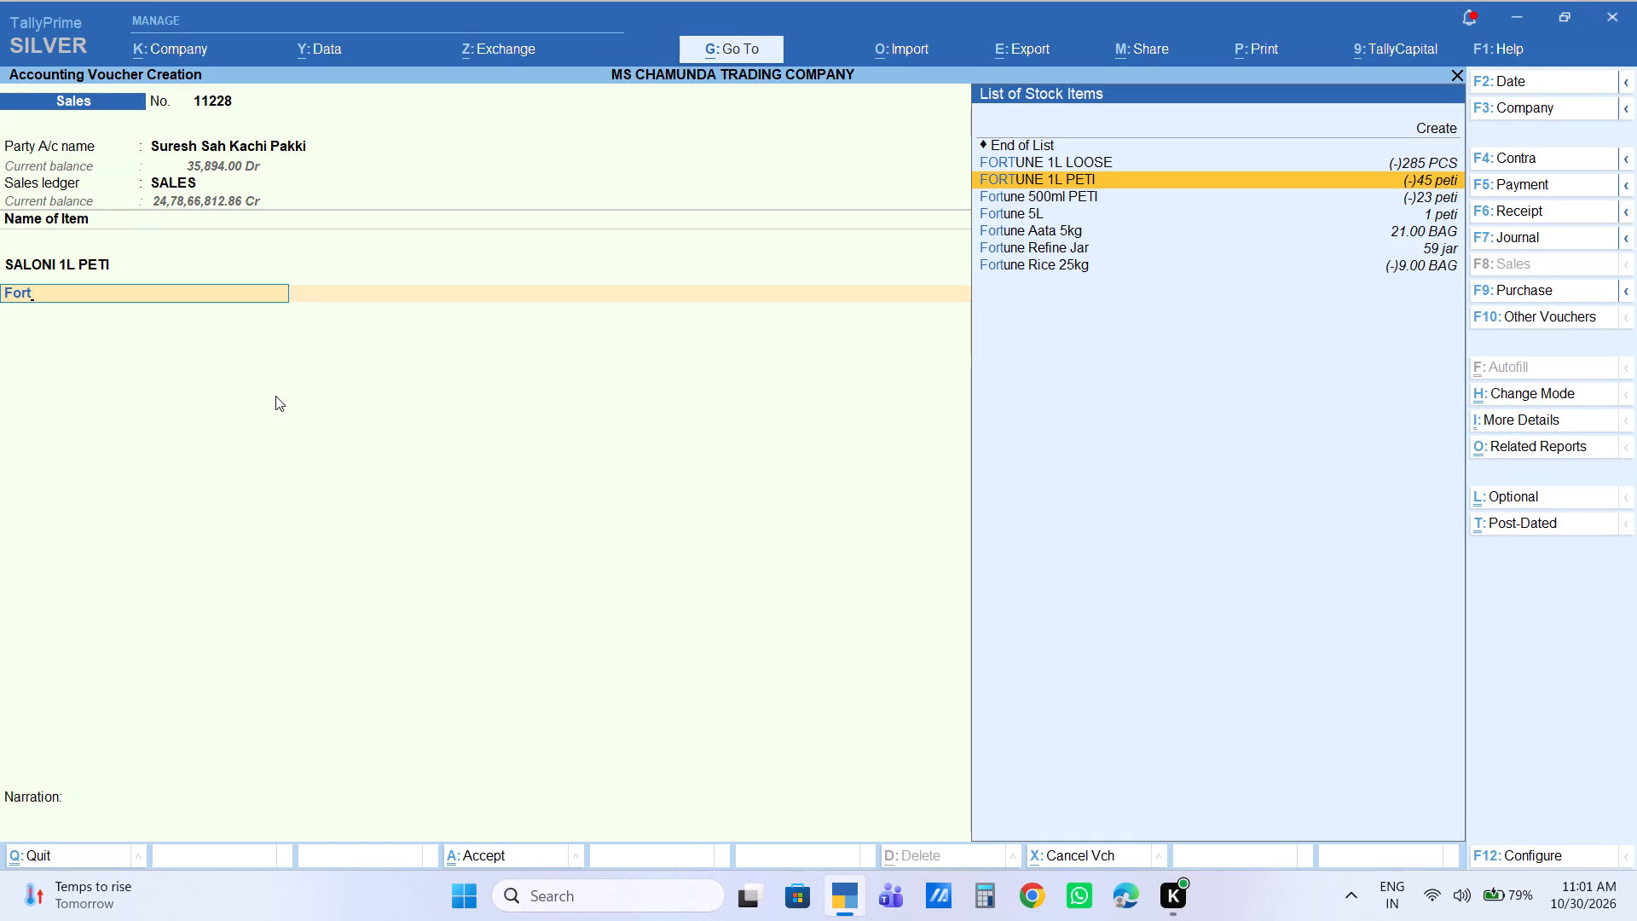
key(Return)
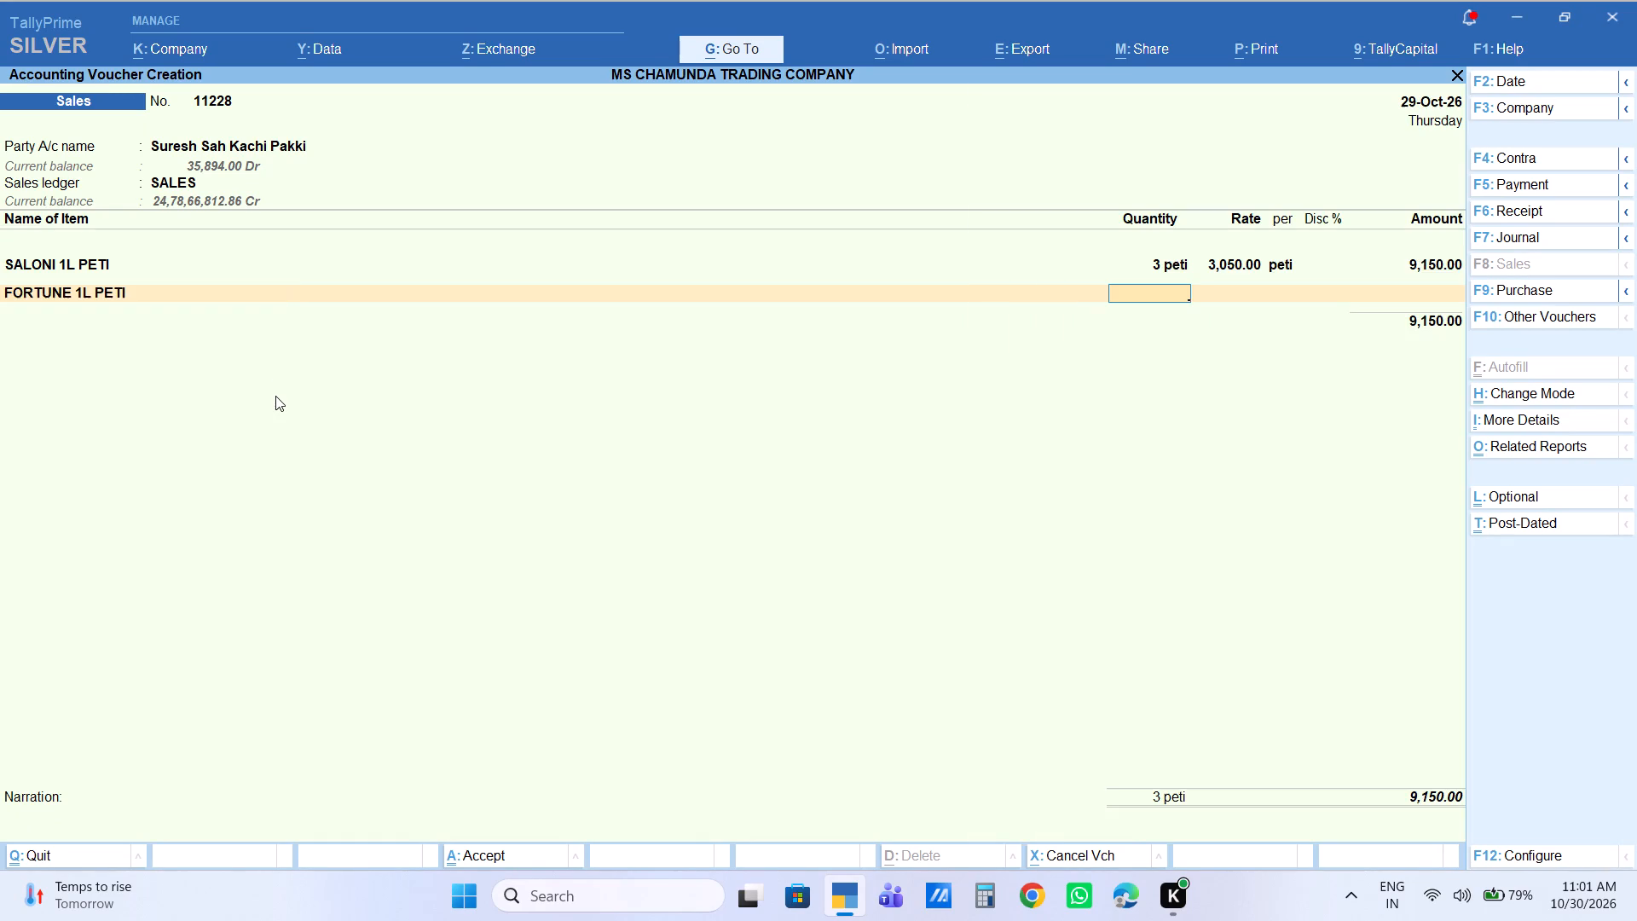
key(1)
key(Return)
key(Return)
key(Return)
key(Return)
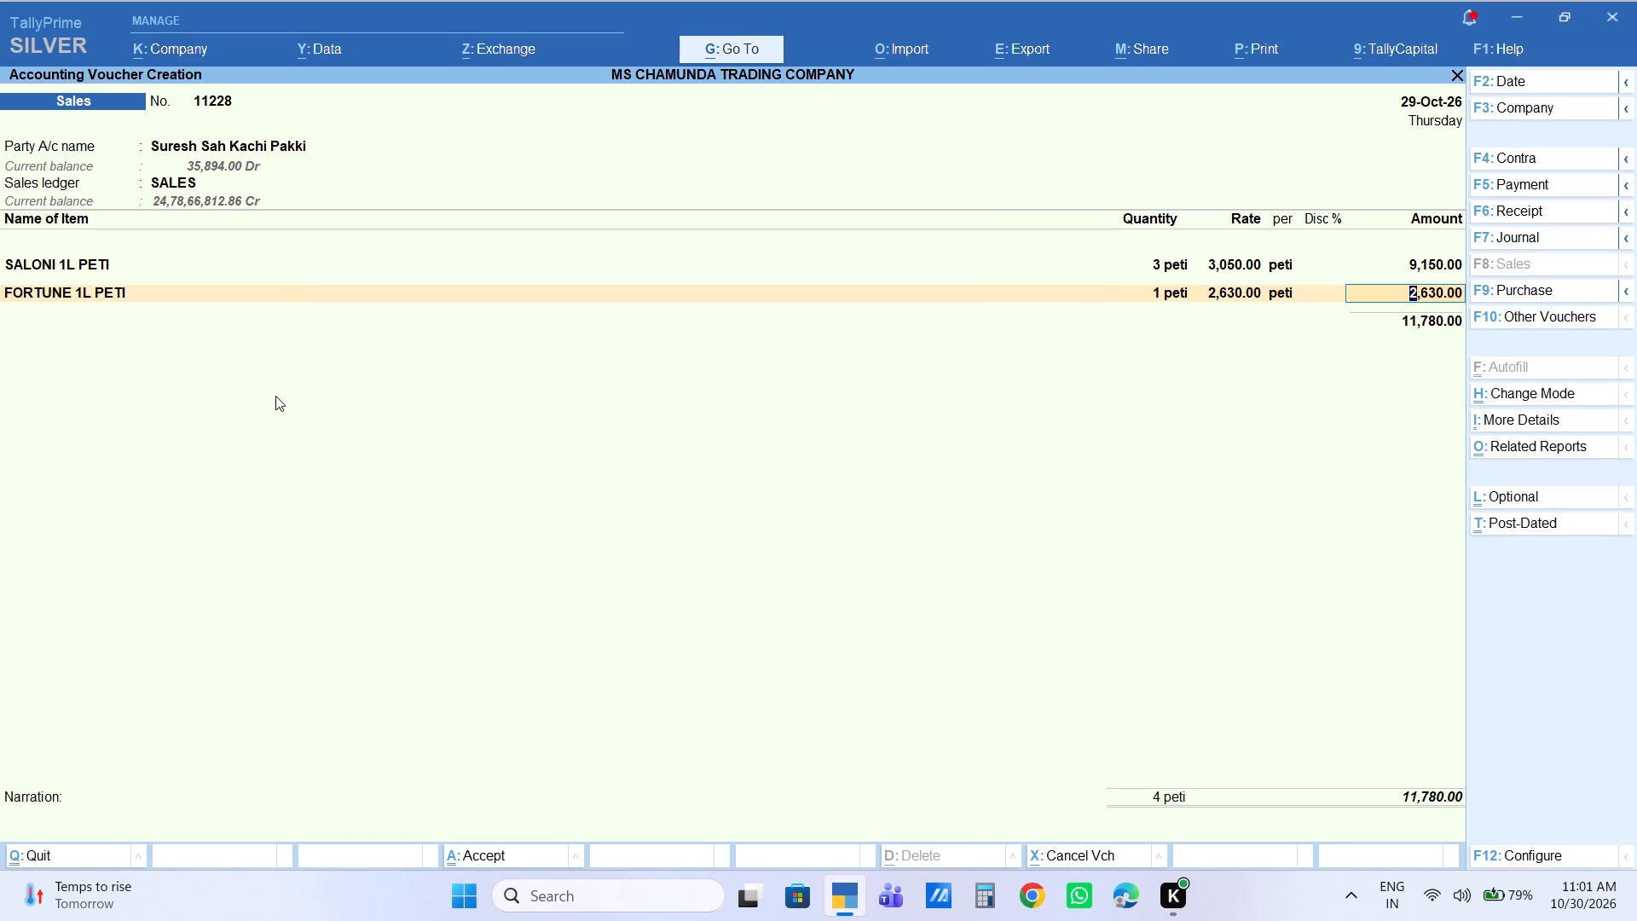
text(2640)
key(Return)
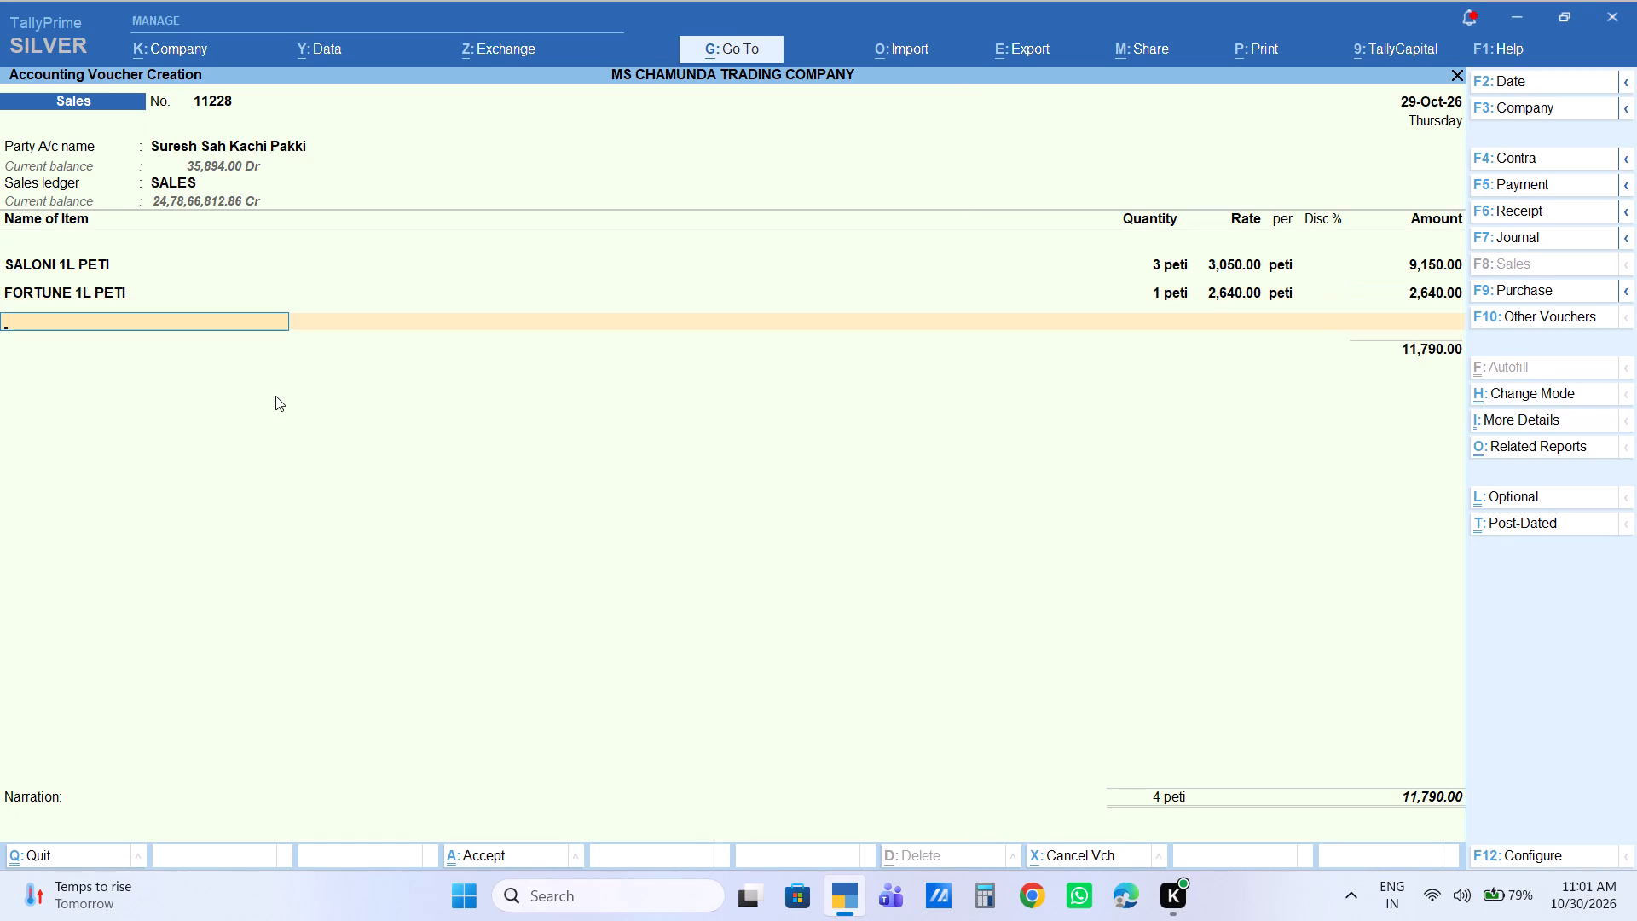
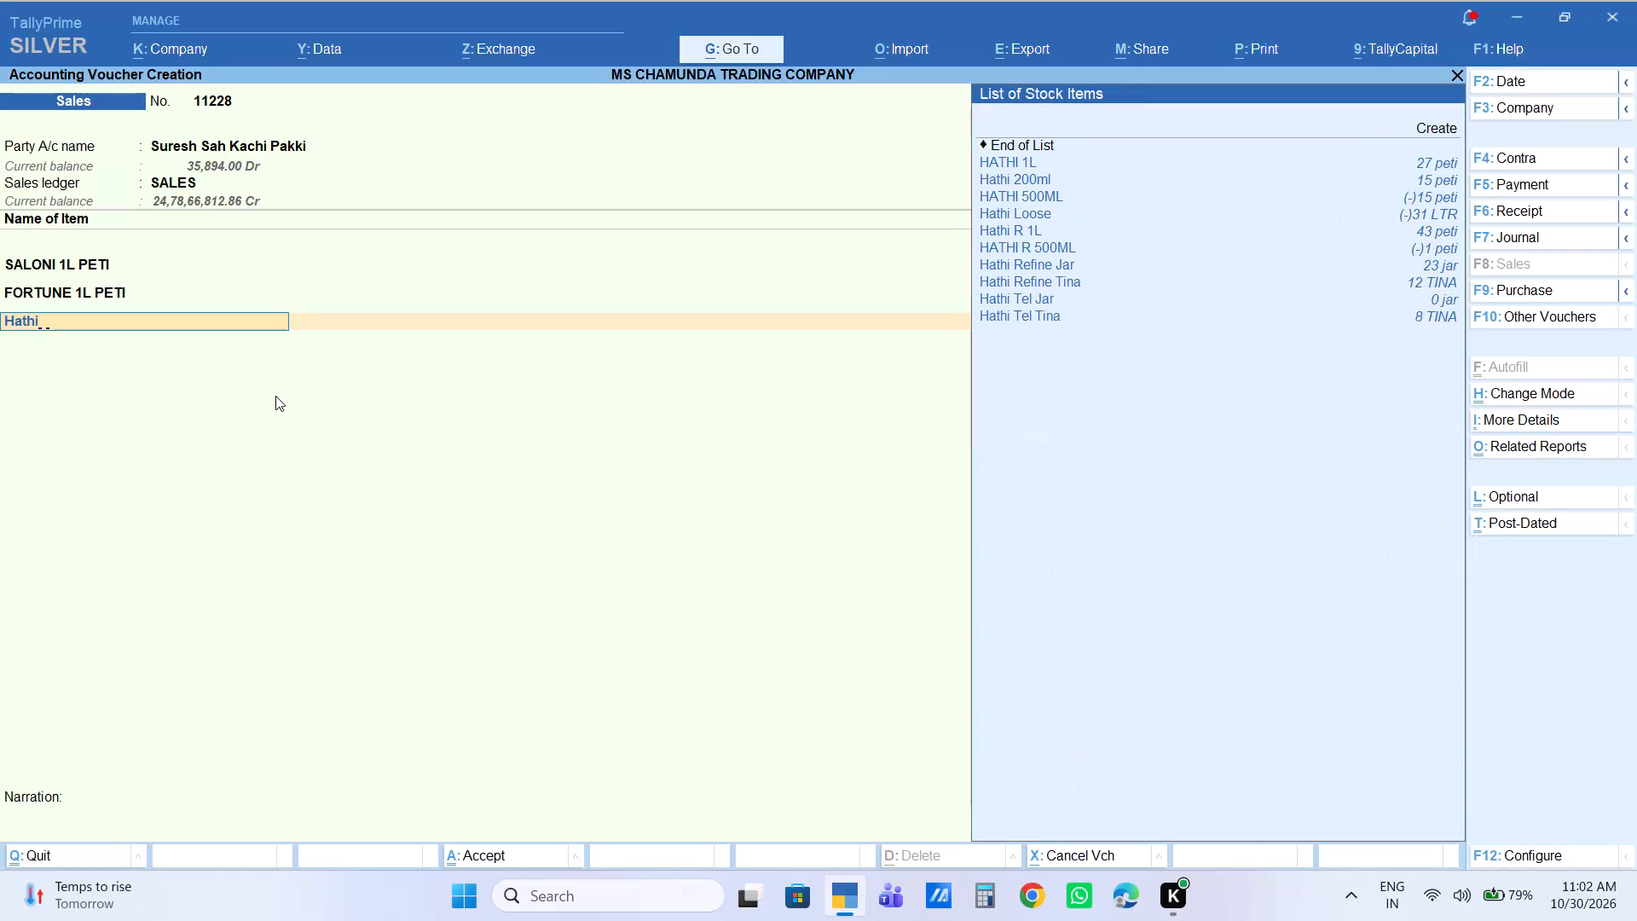
Add HATHI 1L as the third item with quantity 1 peti, keeping the default rate and amount.
key(Return)
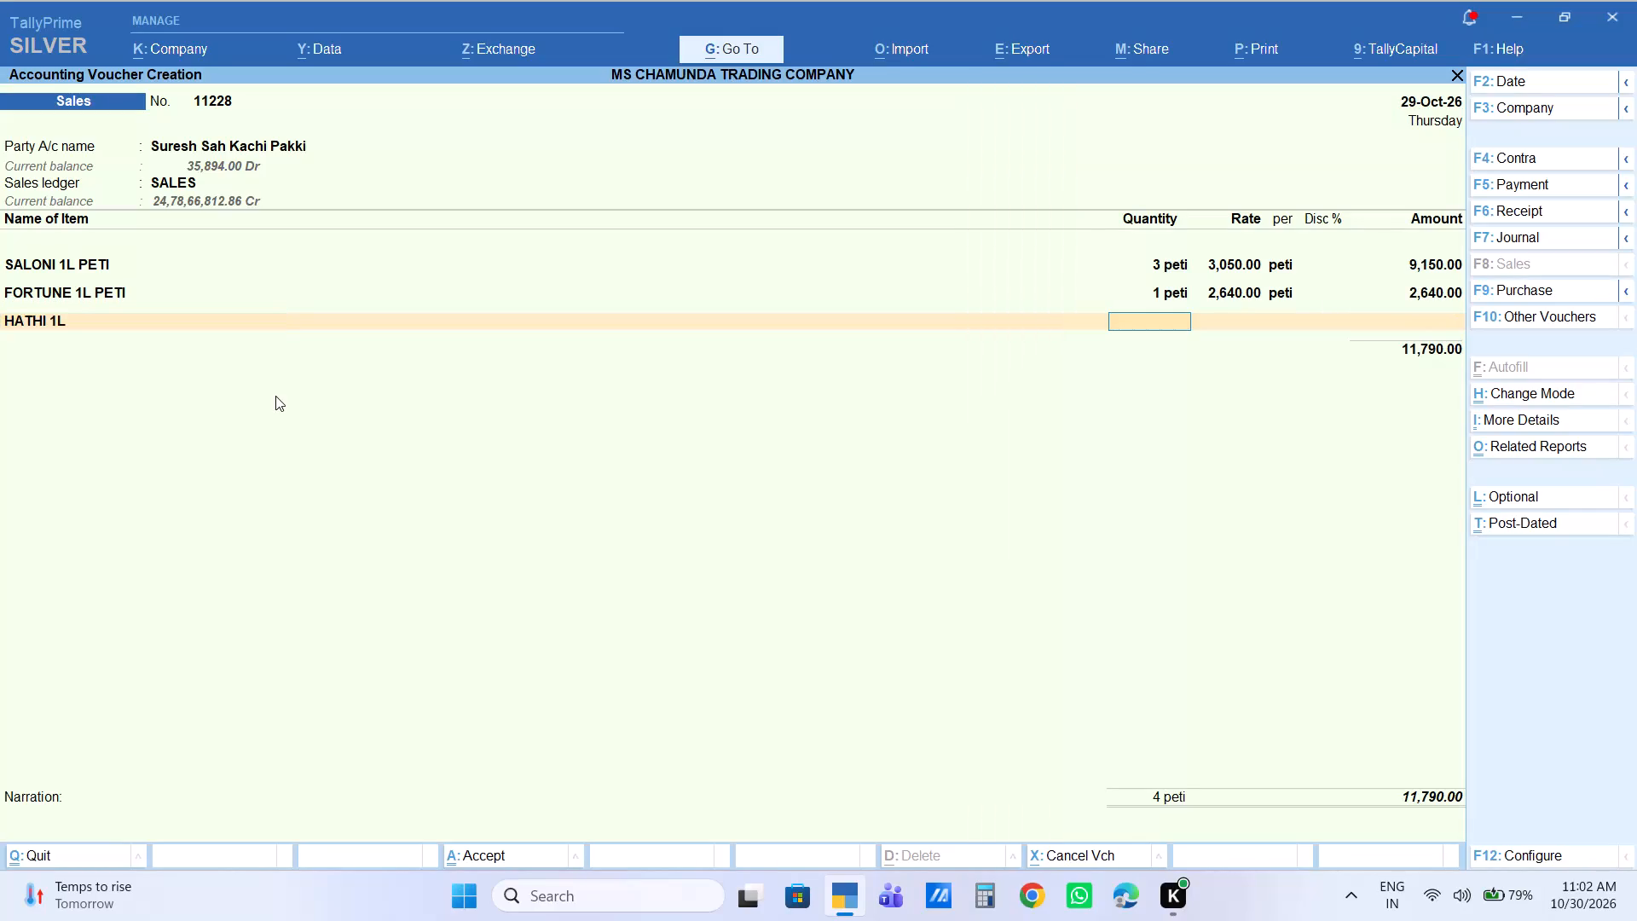
key(1)
key(Return)
key(Return)
key(Return)
key(Return)
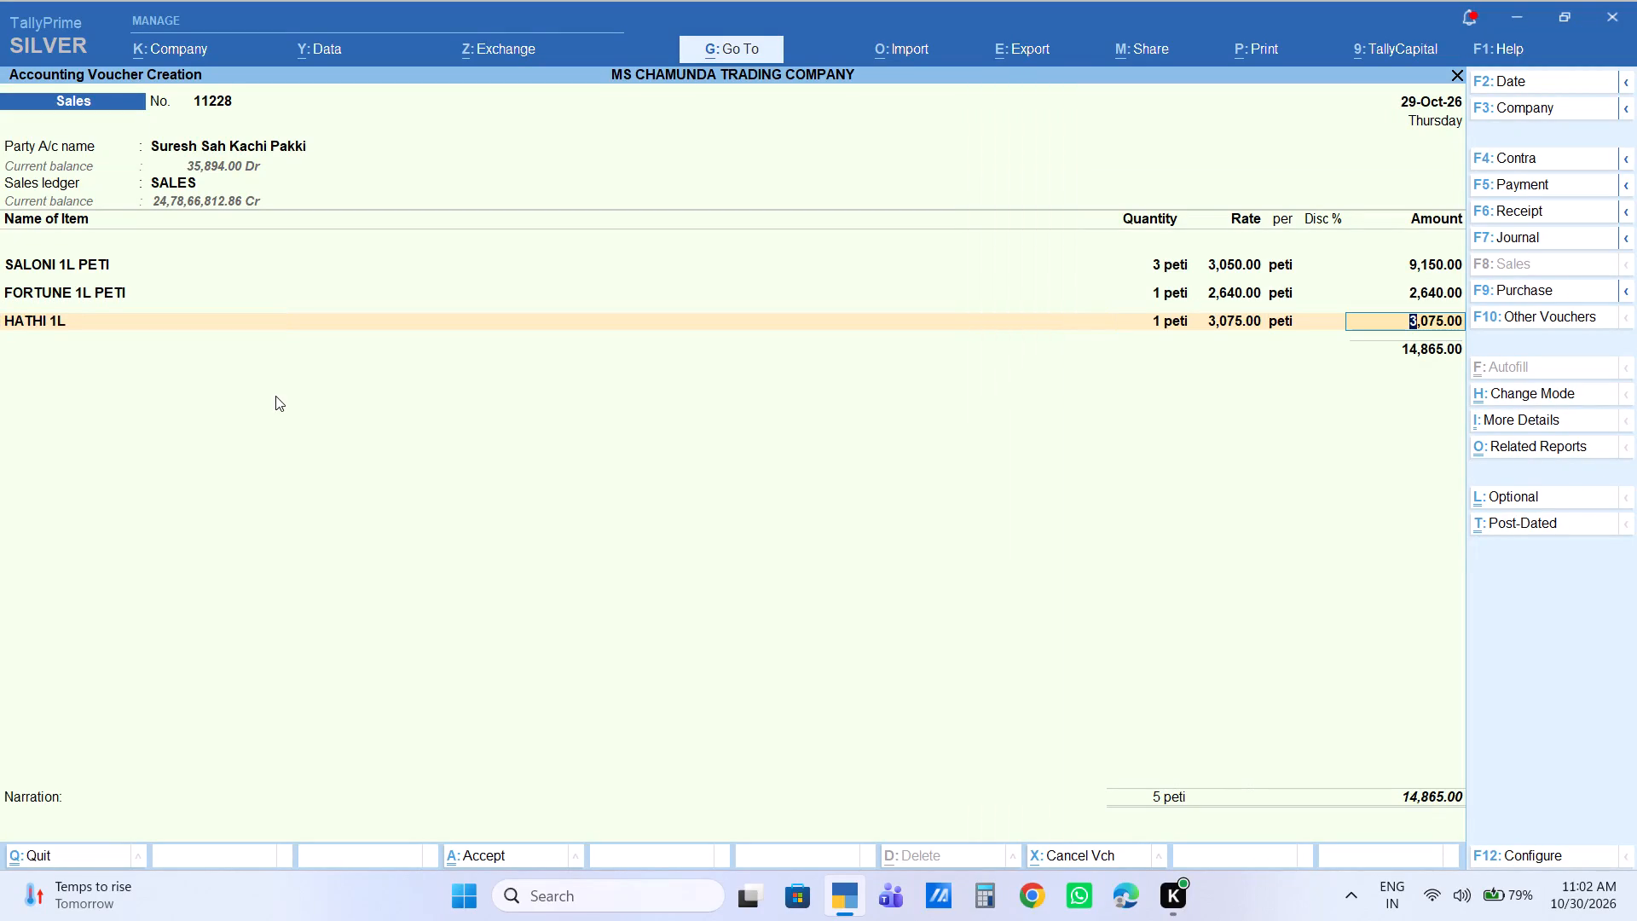
key(Return)
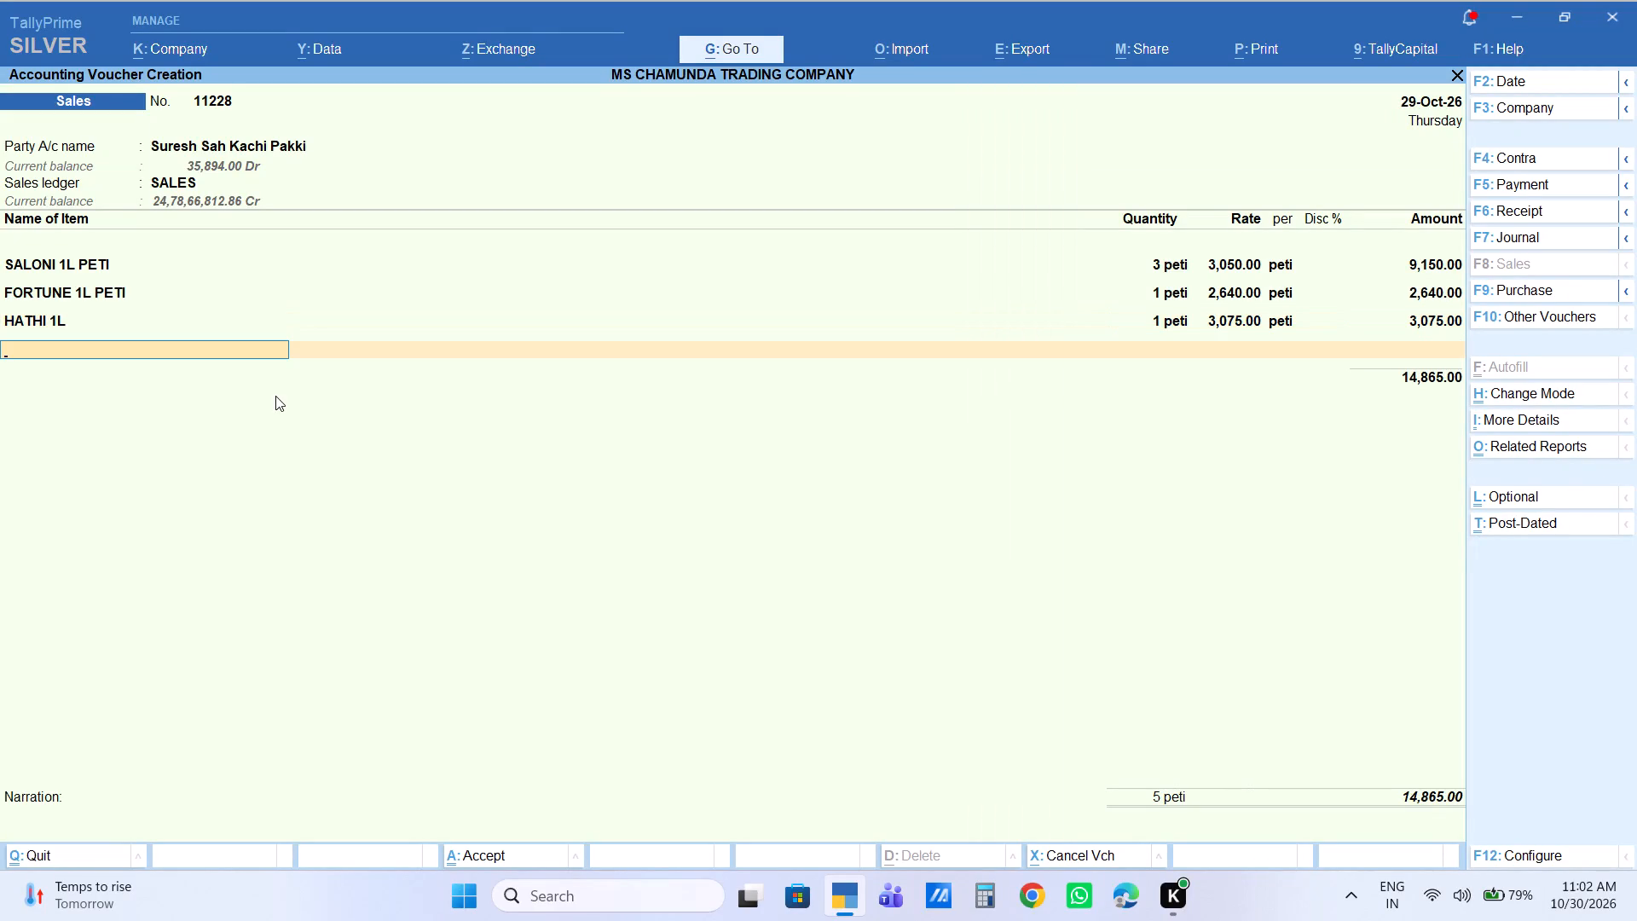
Add MAIDA LV as the fourth item with quantity 1 bag and set its amount to 1,580.
text(maida)
key(Down)
key(Down)
key(Down)
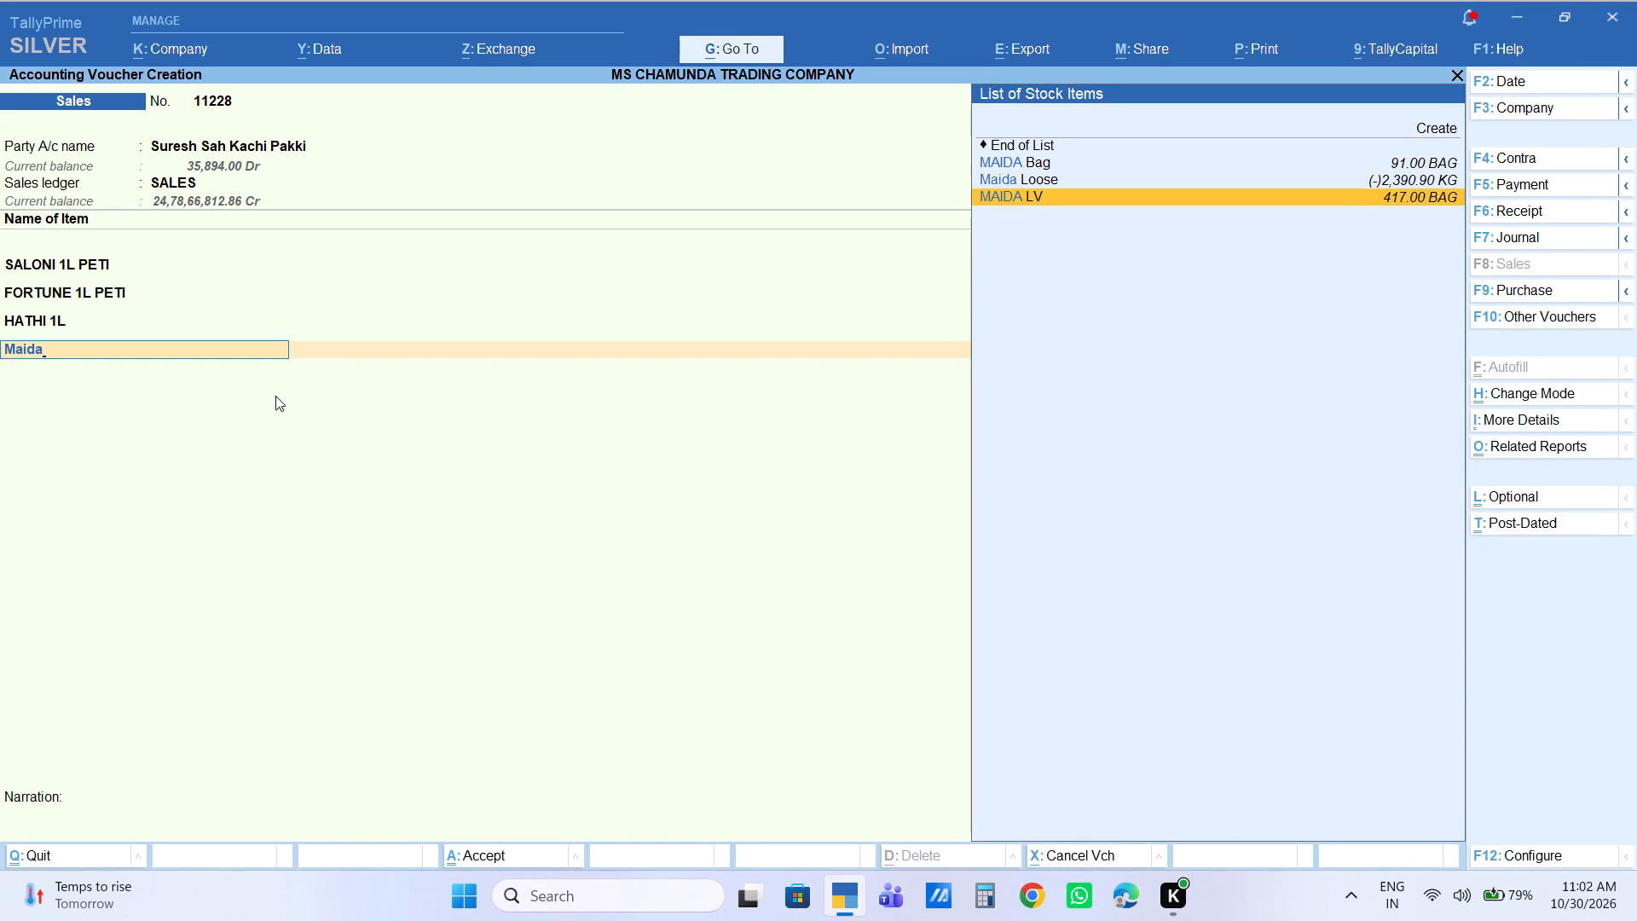
key(Return)
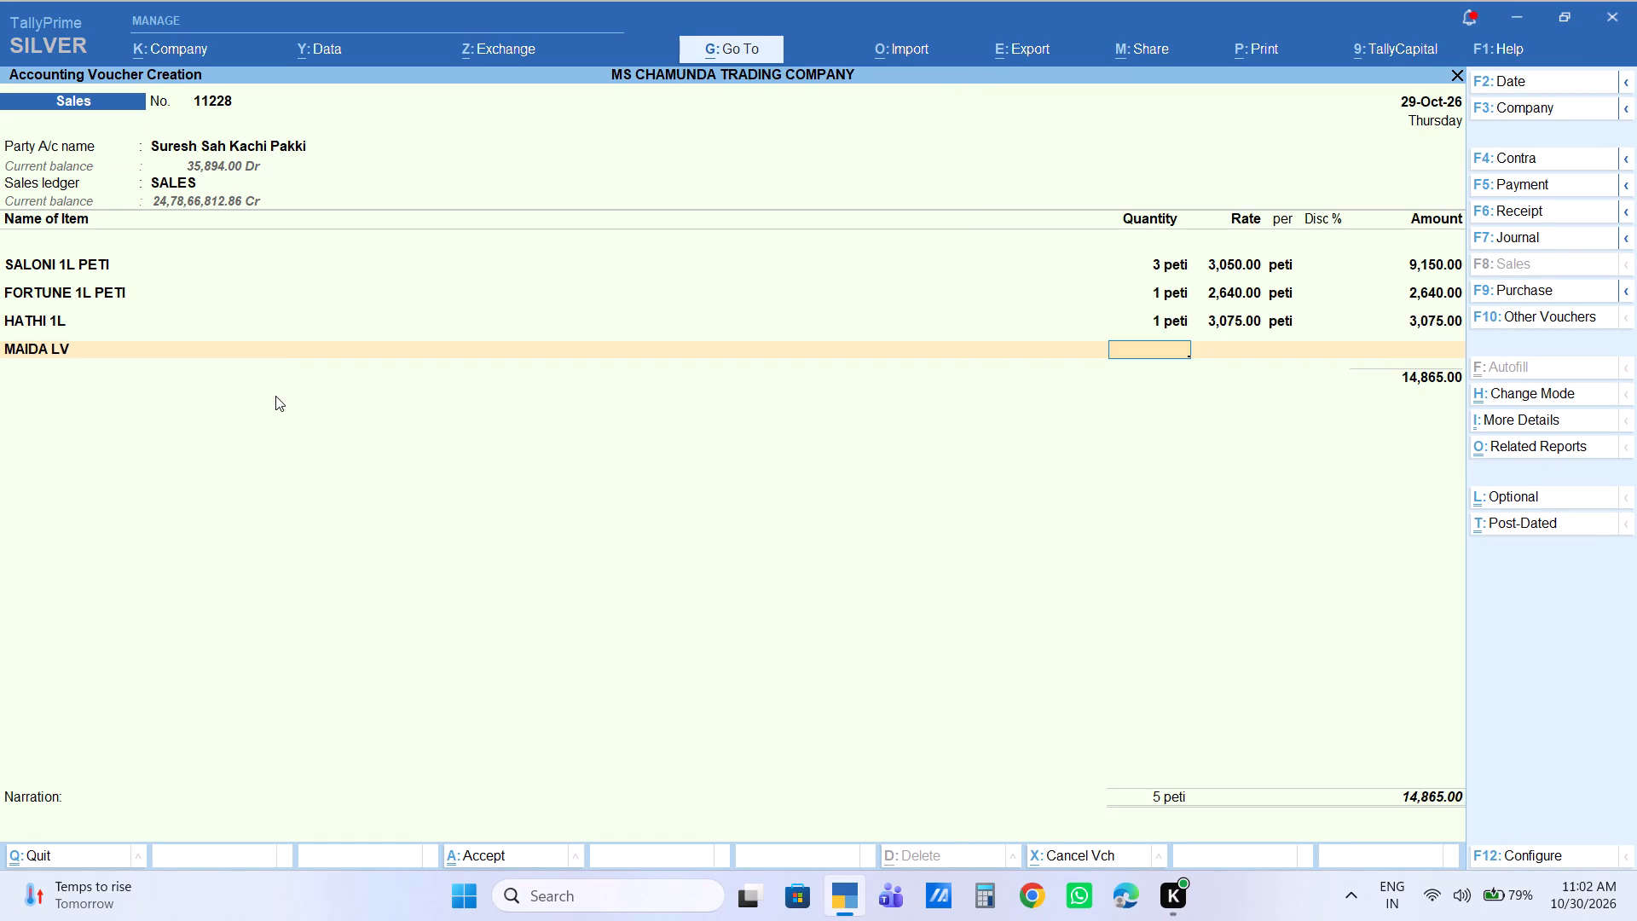
key(1)
key(Return)
key(Return)
key(Return)
key(Return)
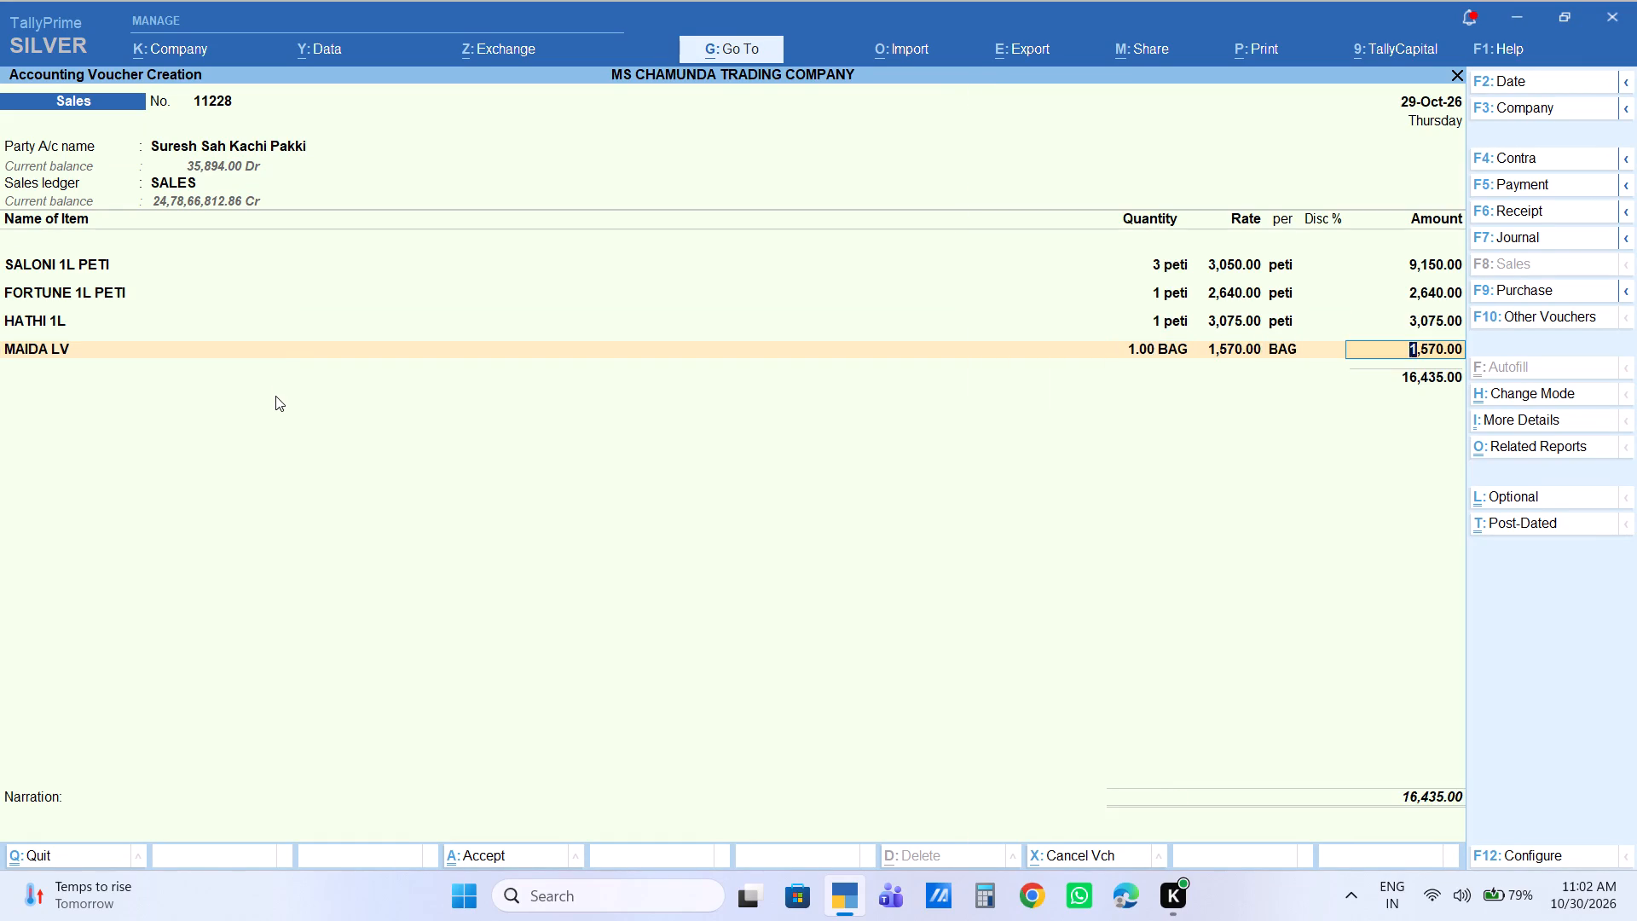
text(1580)
key(Return)
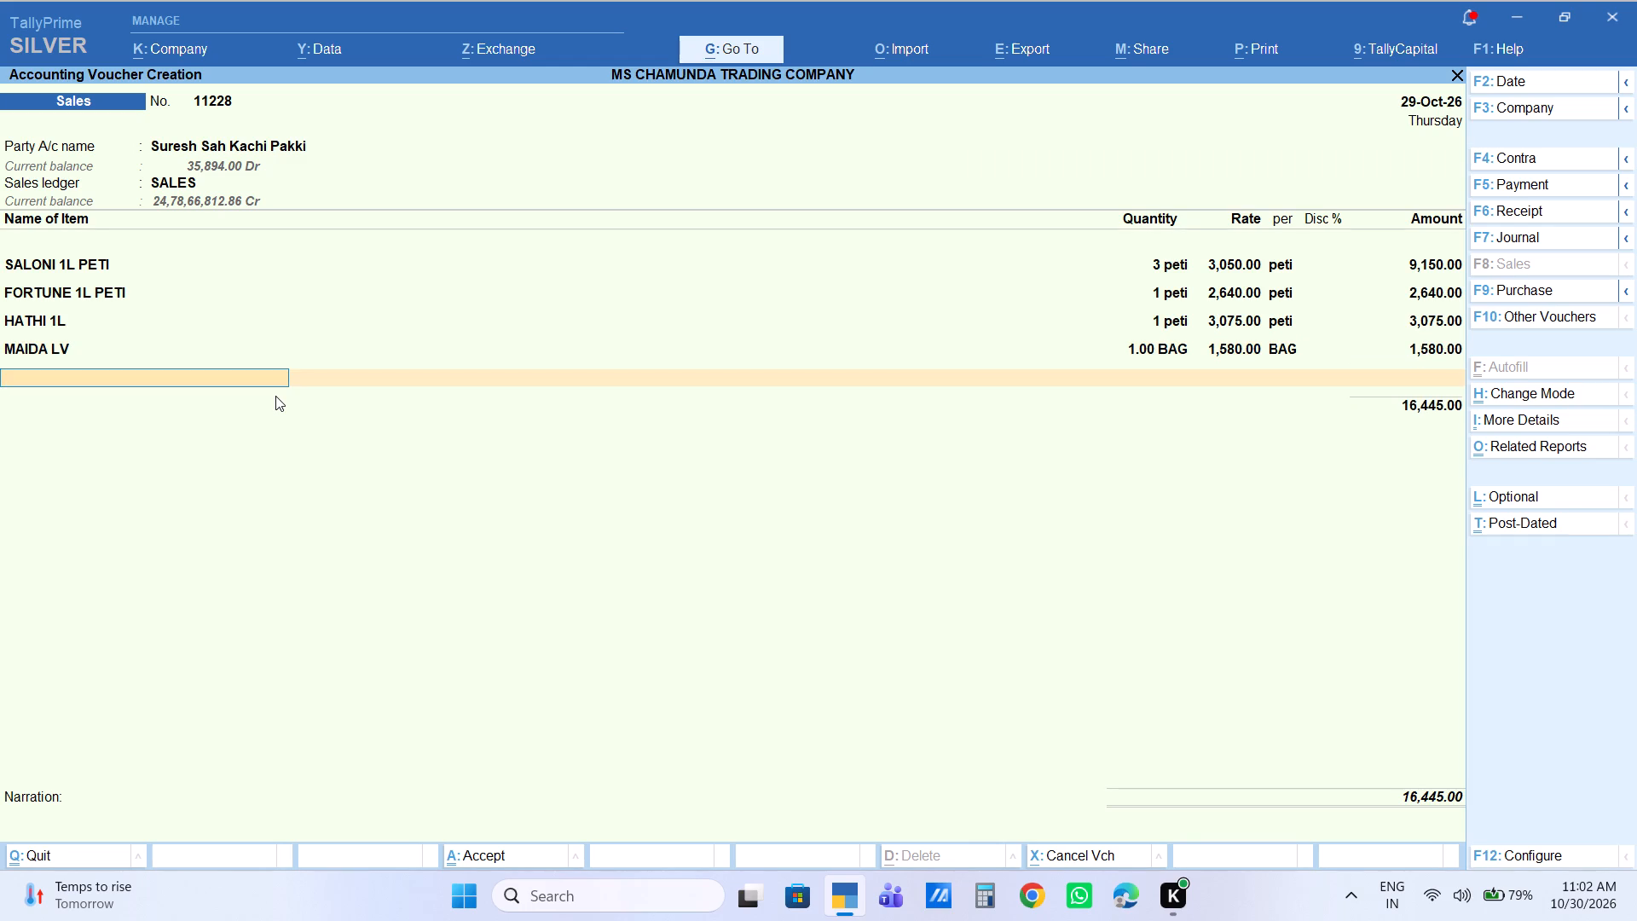
Add Chura Indrason 26kg as the fifth item with quantity 1 bag and set its amount to 1,092.
text(chura)
key(Down)
key(Down)
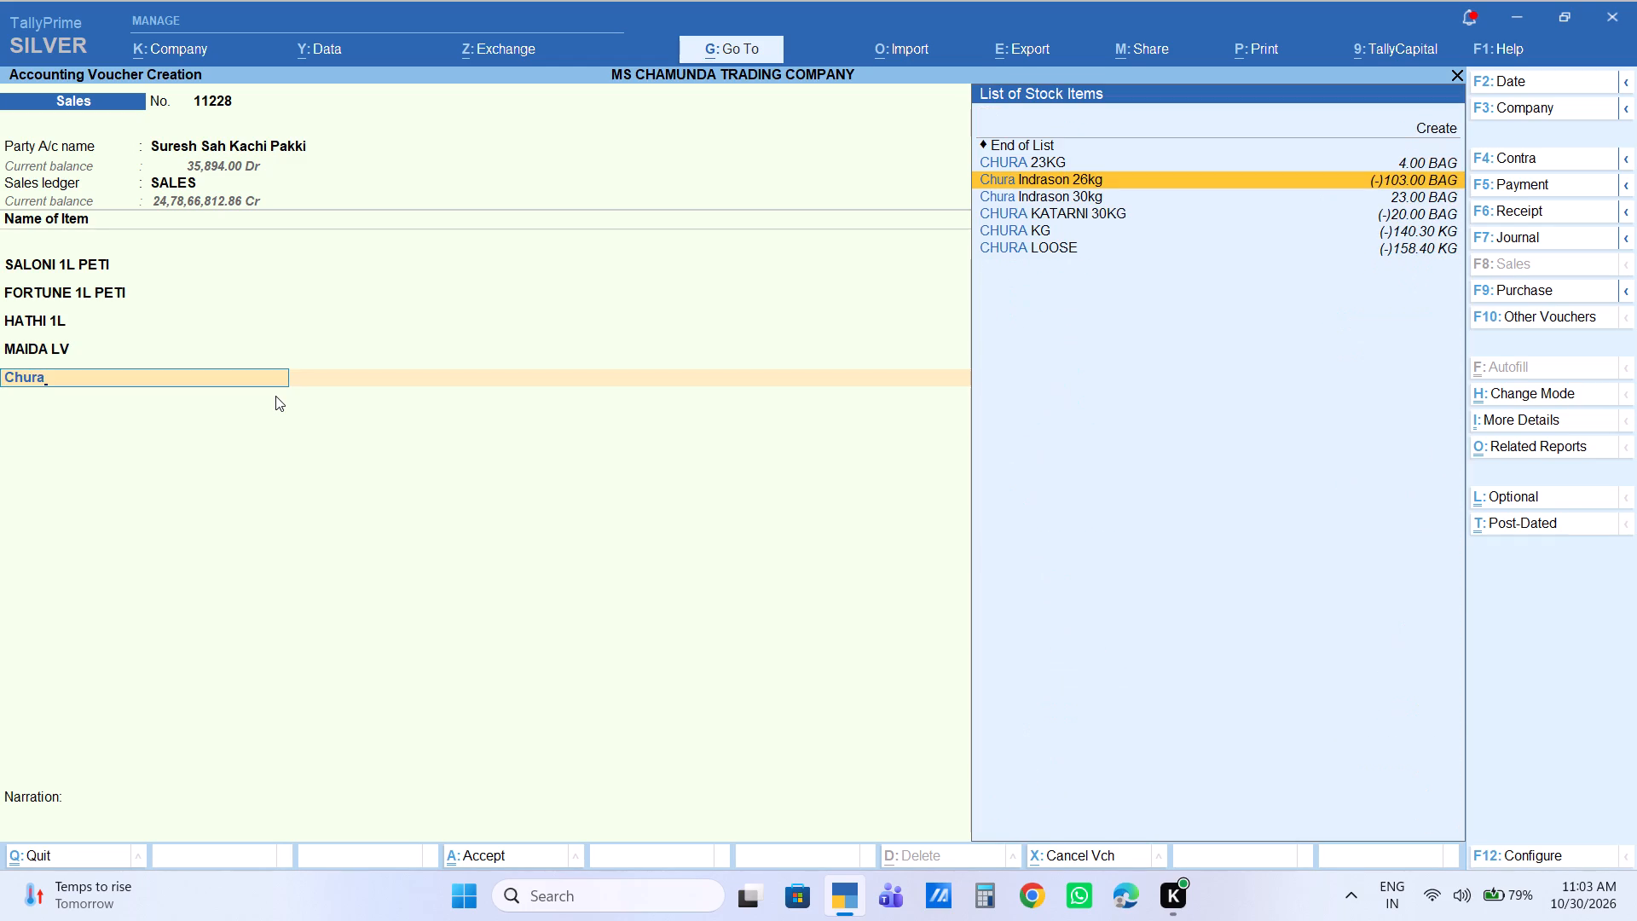
key(Return)
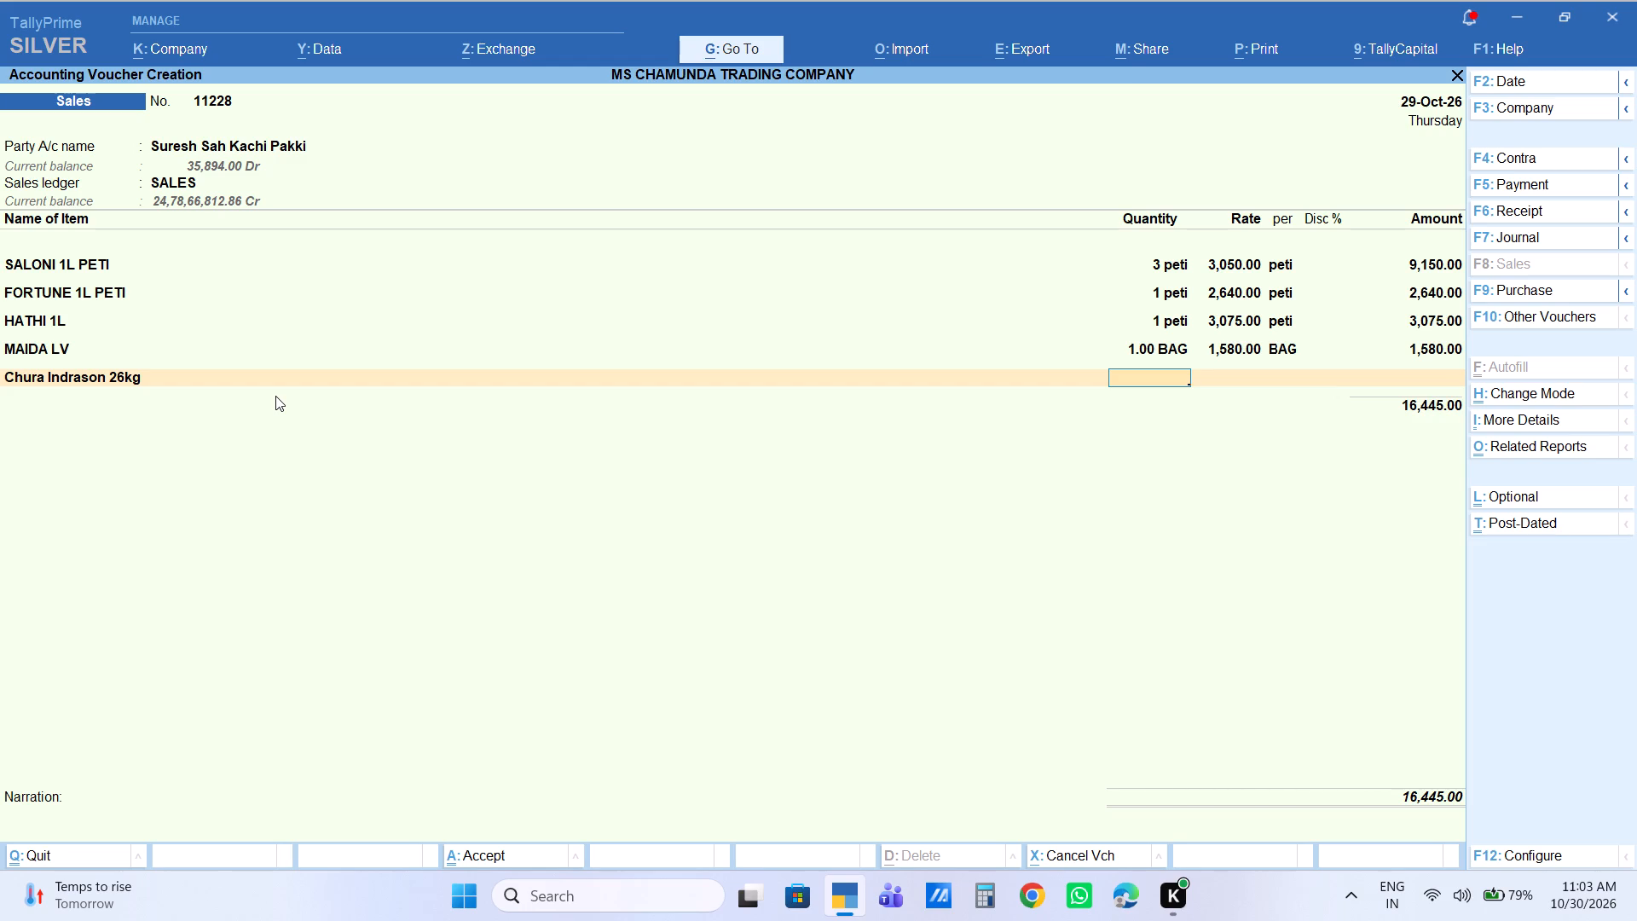
key(1)
key(Return)
key(Return)
key(Return)
key(Return)
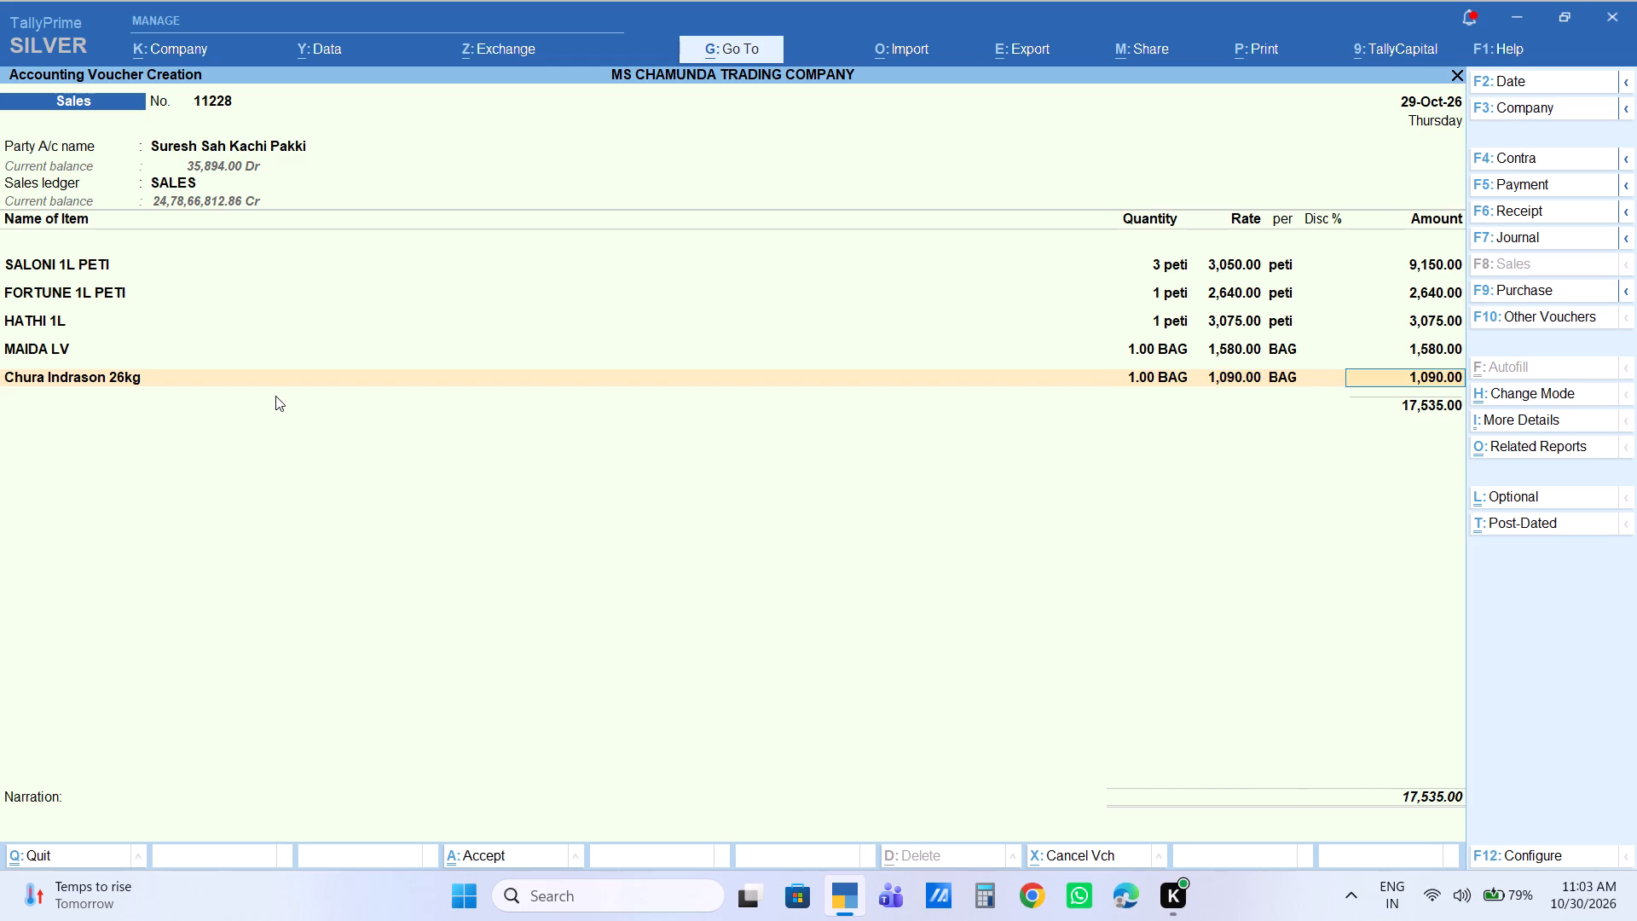
text(1092)
key(Return)
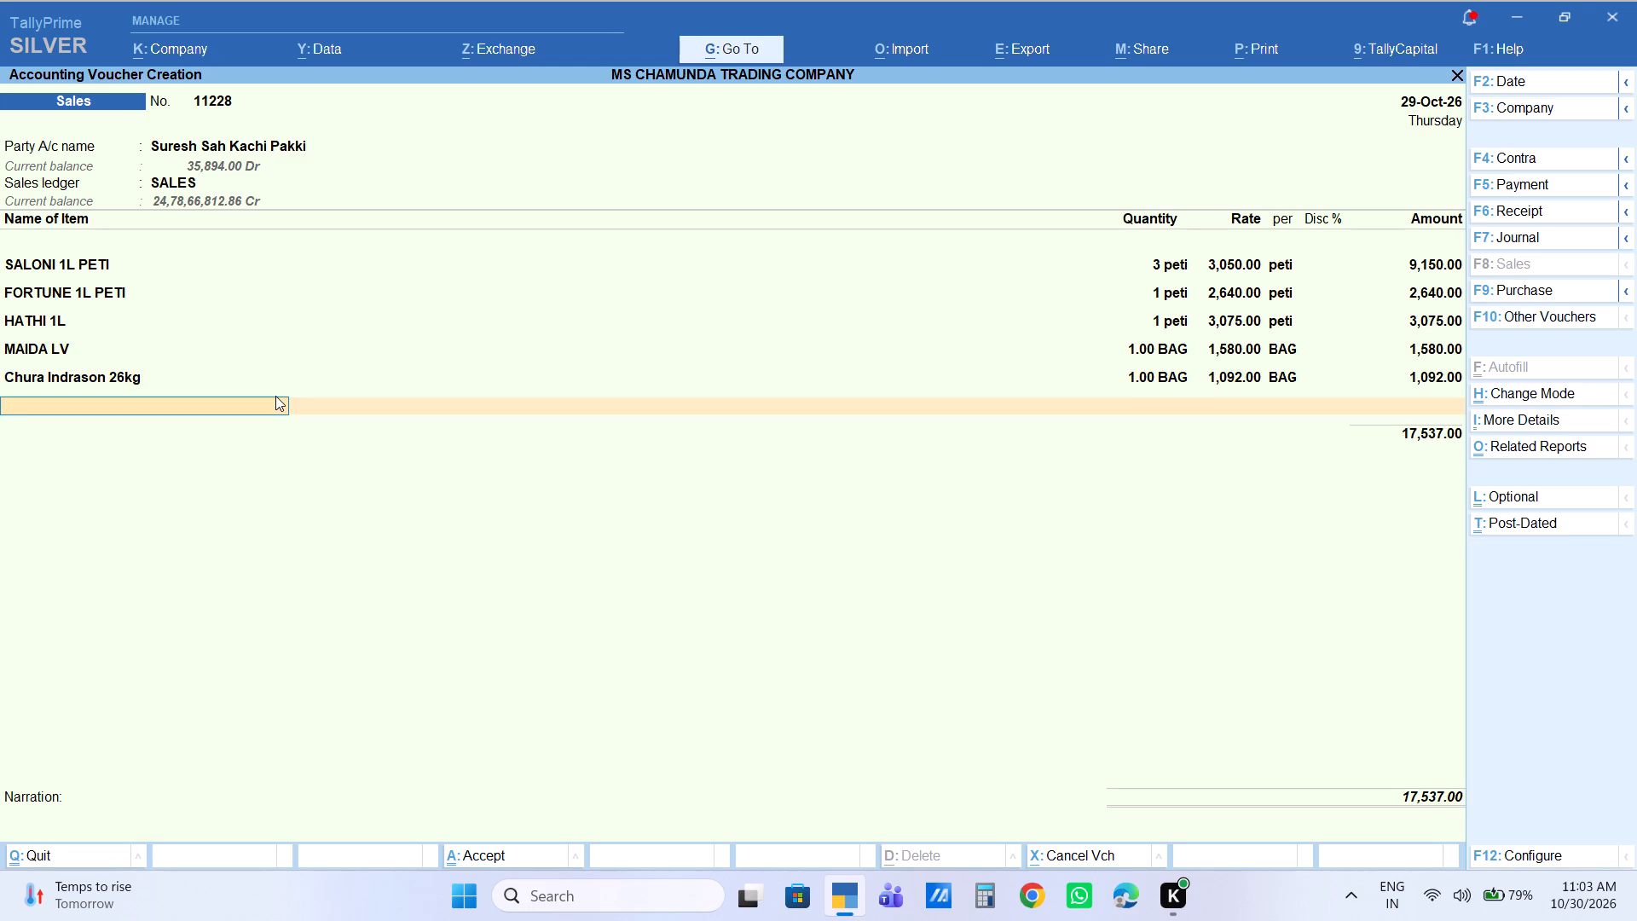
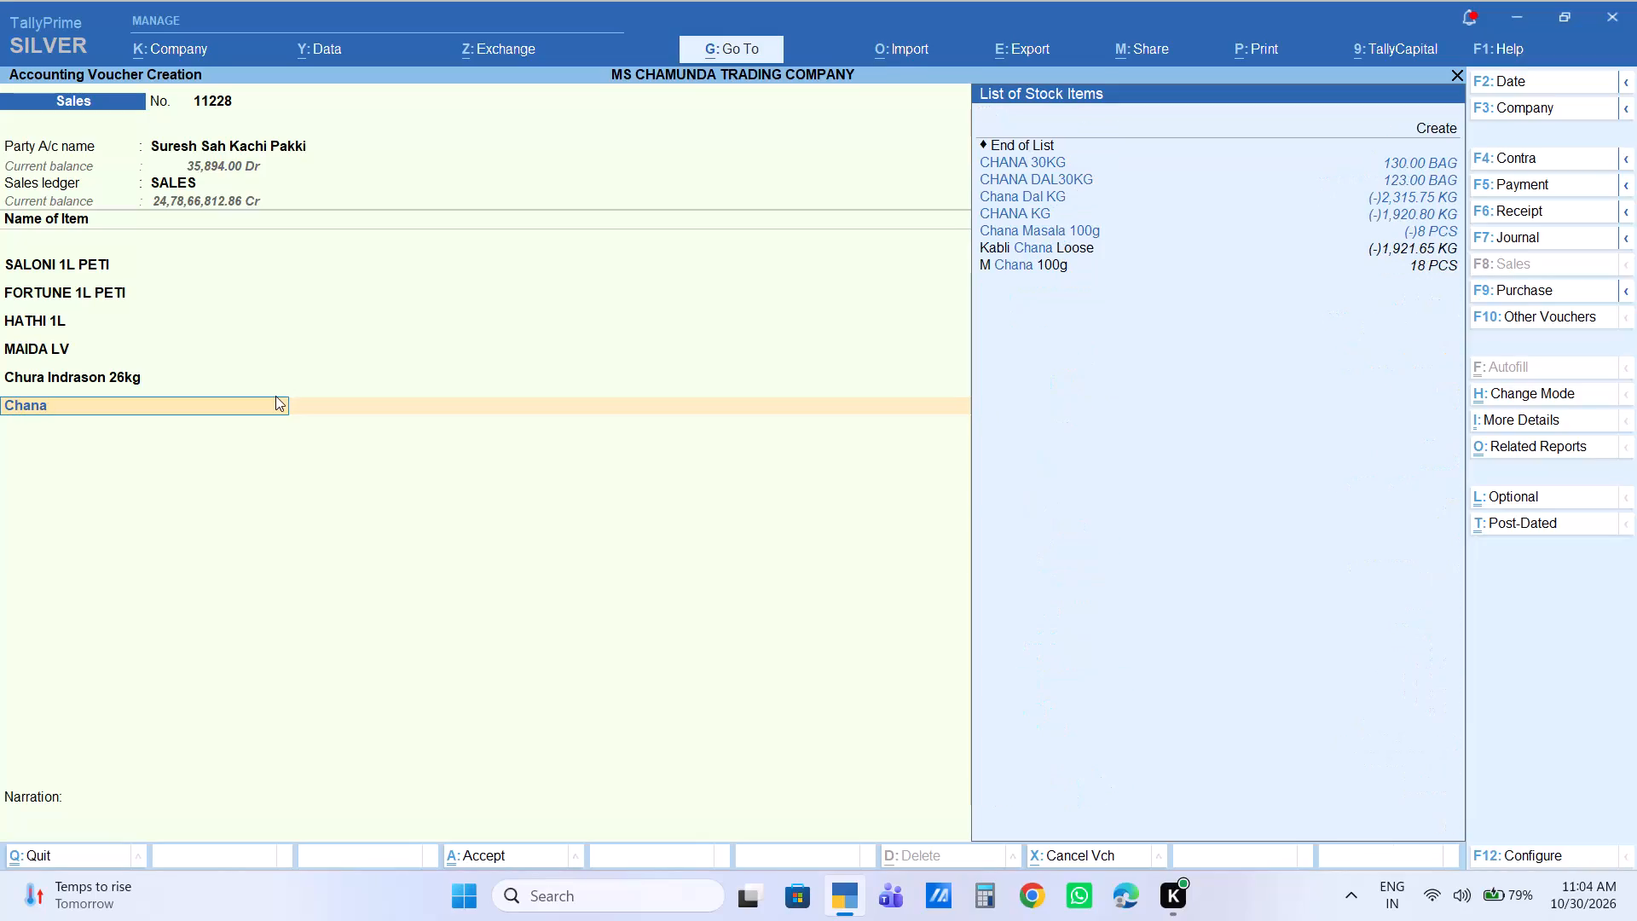
Add CHANA 30KG as the sixth item with quantity 1 bag and set its amount to 2,460.
key(Down)
key(Return)
key(1)
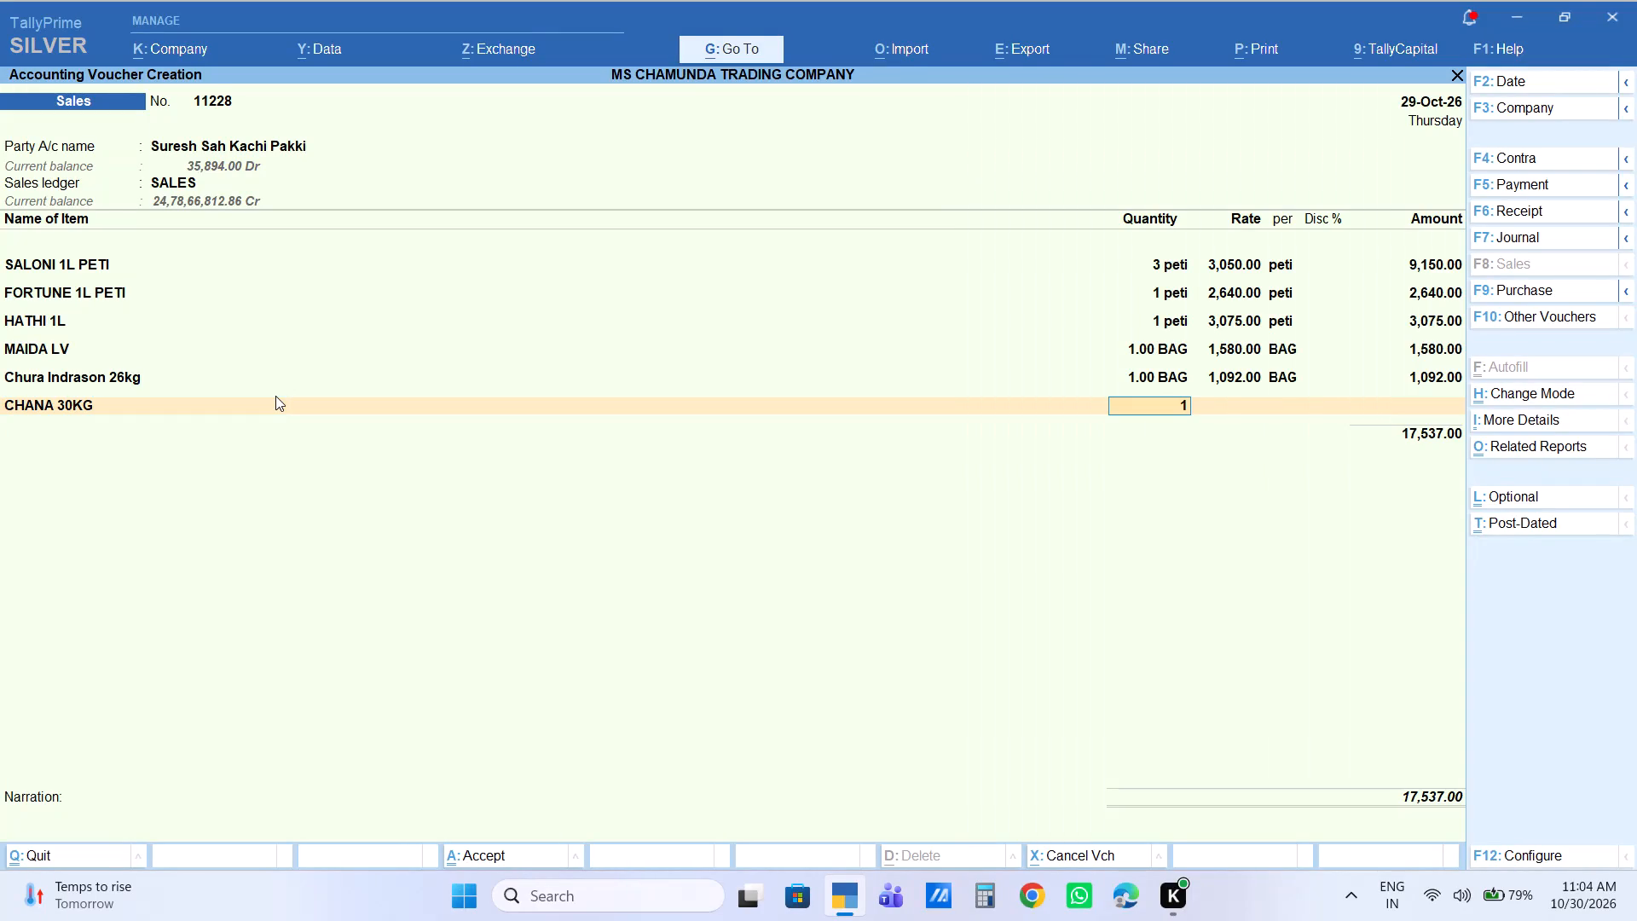
key(Return)
key(Return)
key(Return)
key(Return)
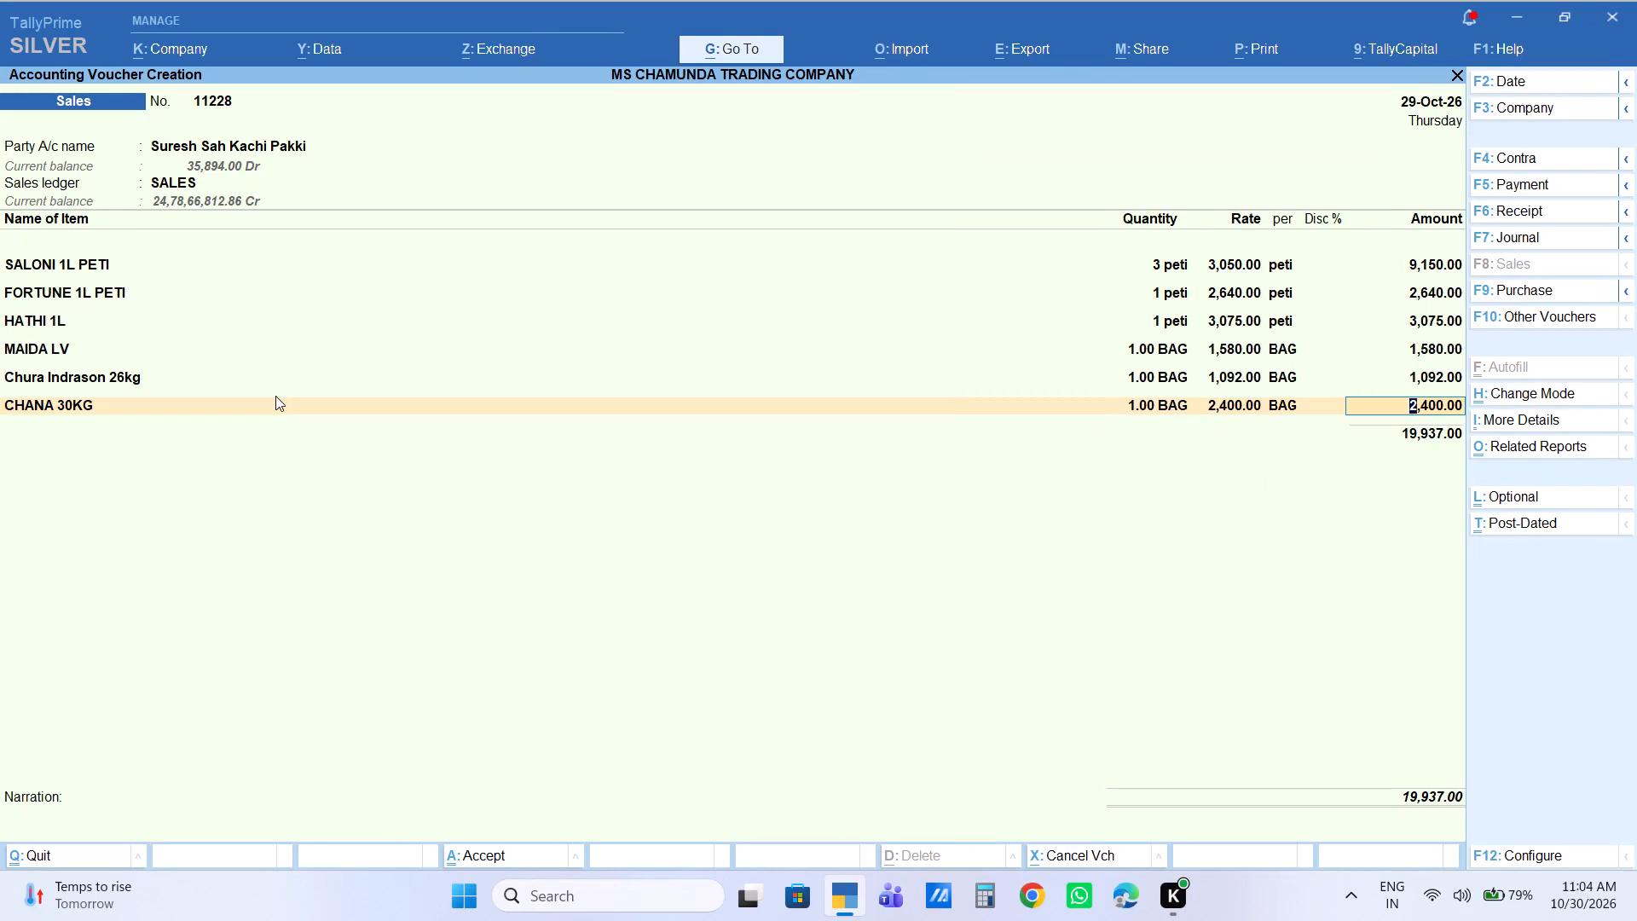
text(2460)
key(Return)
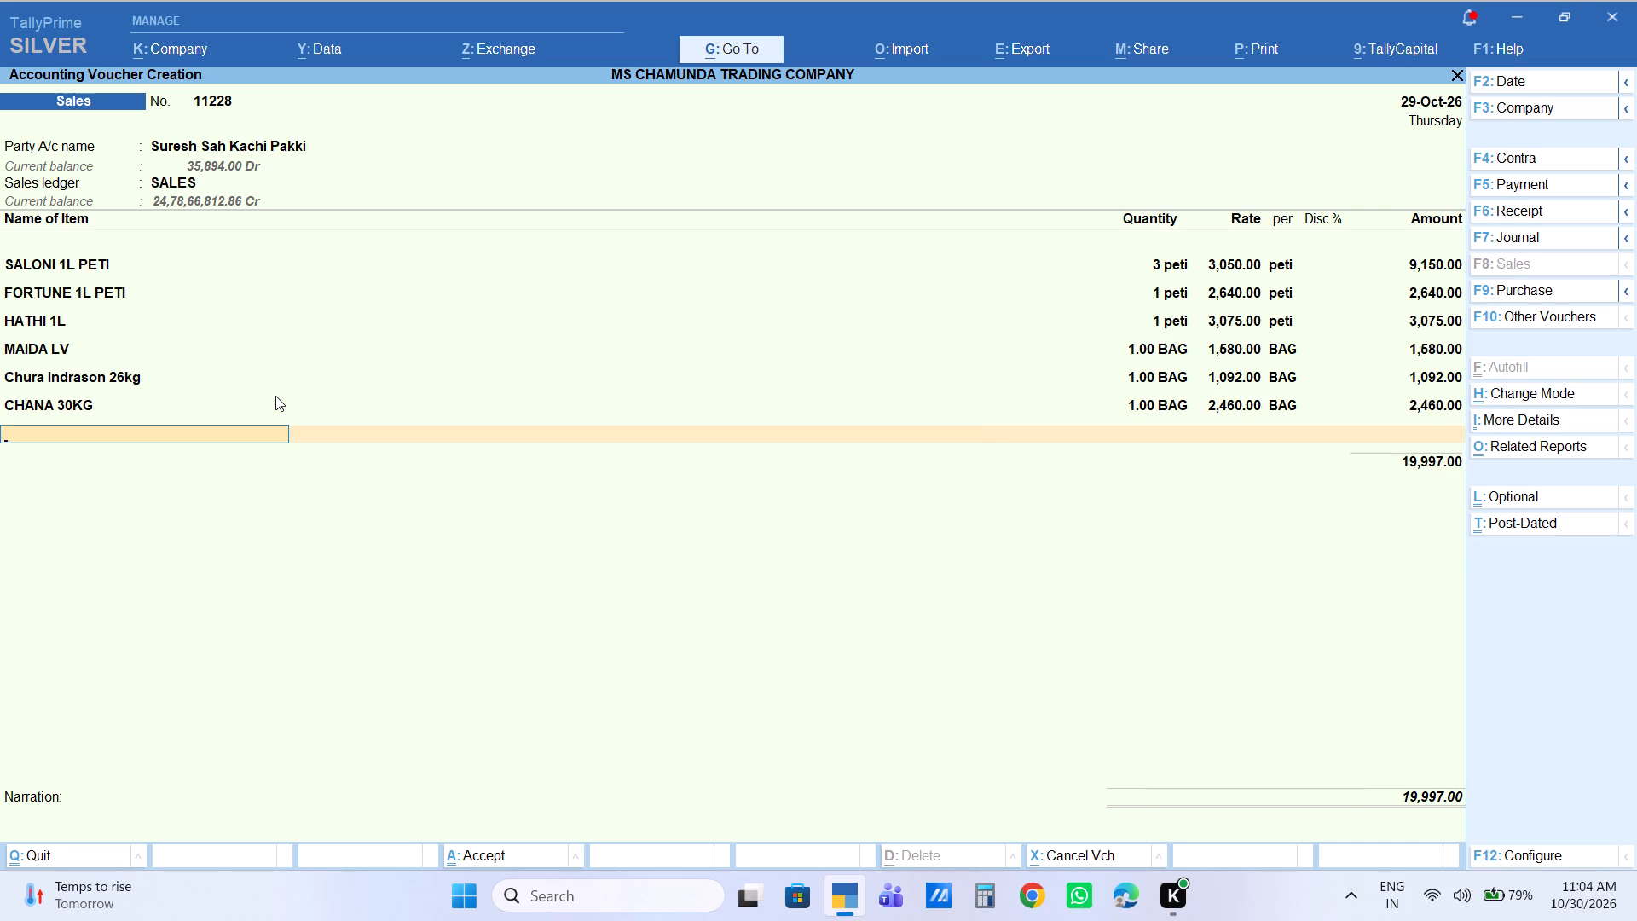
Add Rajma Kg as the seventh item with quantity 5 kg and set its amount to 500.
text(raj)
text(ma)
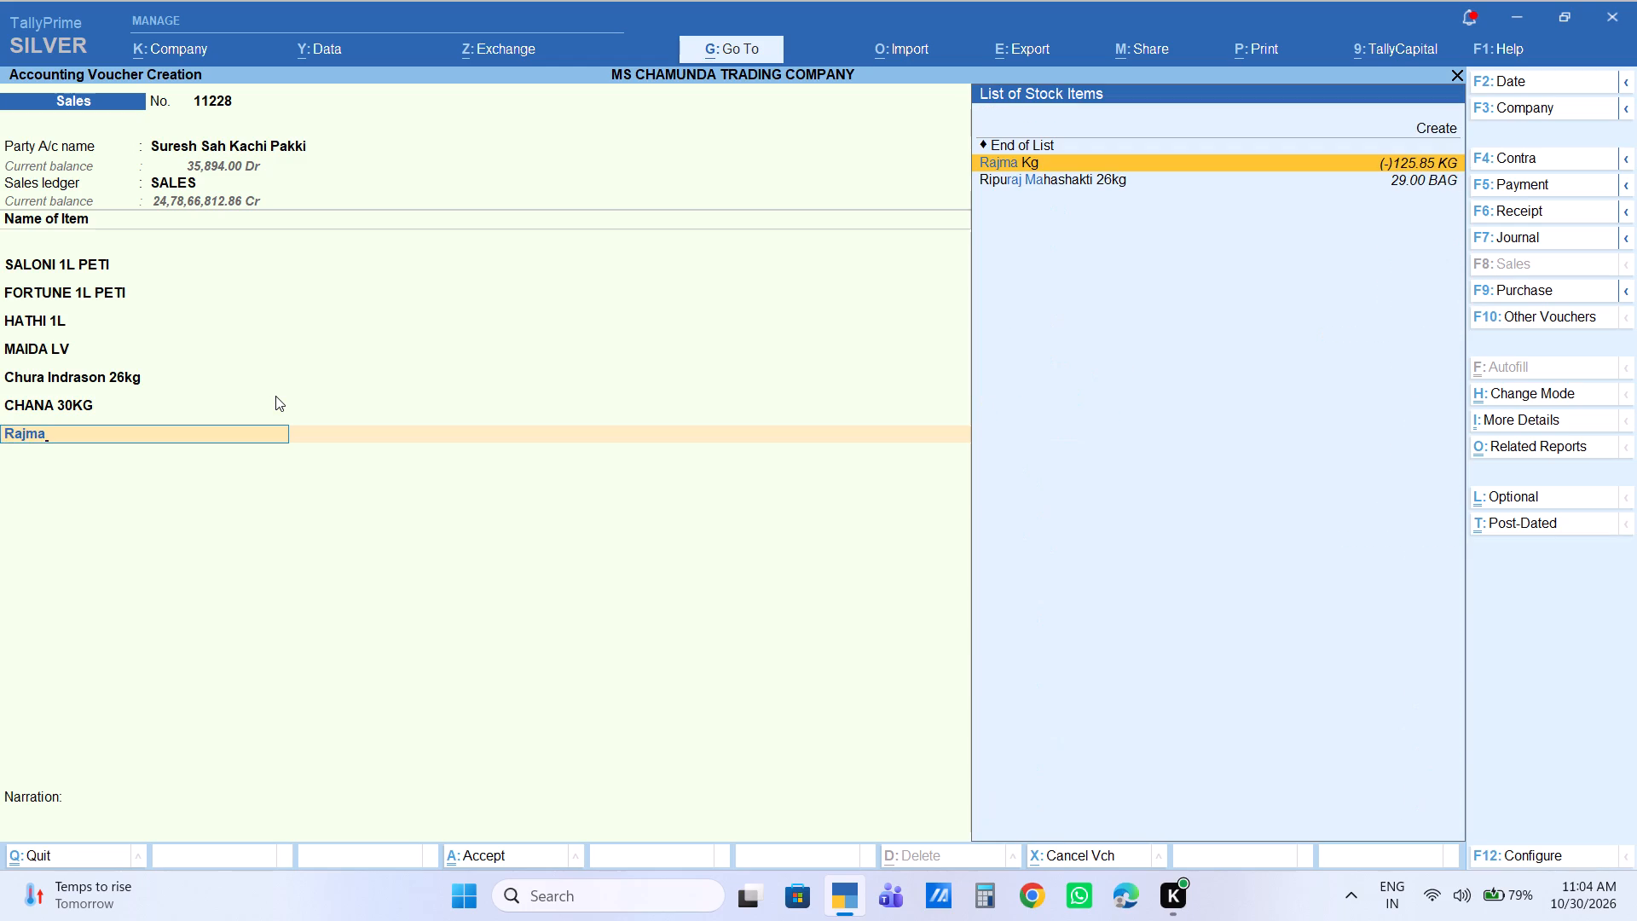
key(Return)
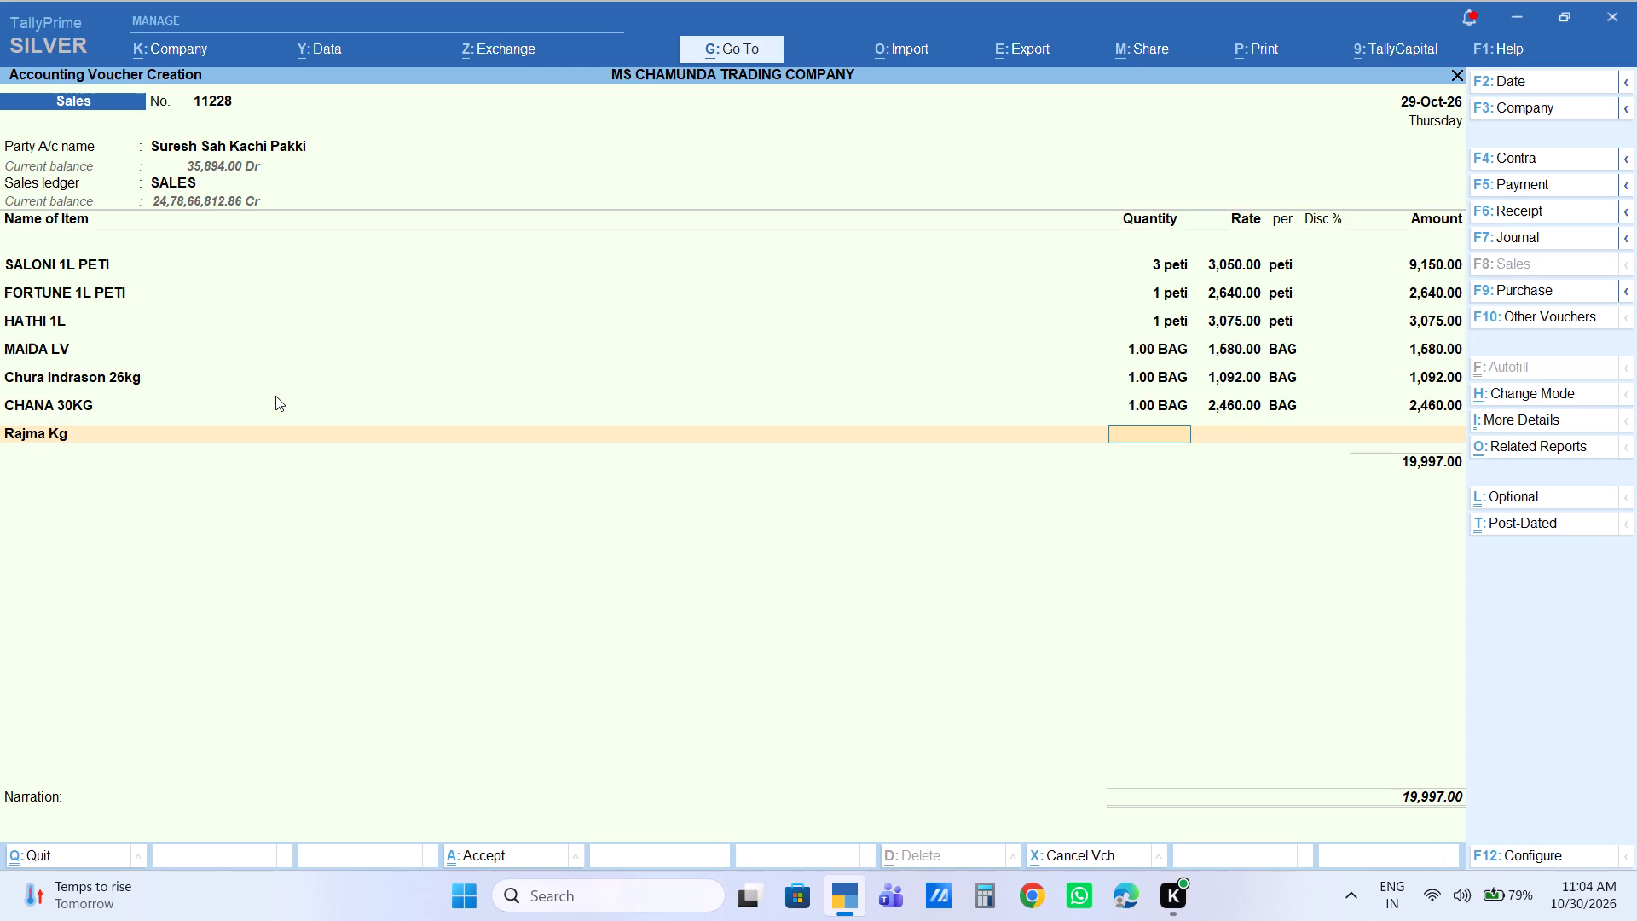
key(5)
key(Return)
key(Return)
key(Return)
key(Return)
text(500)
key(Return)
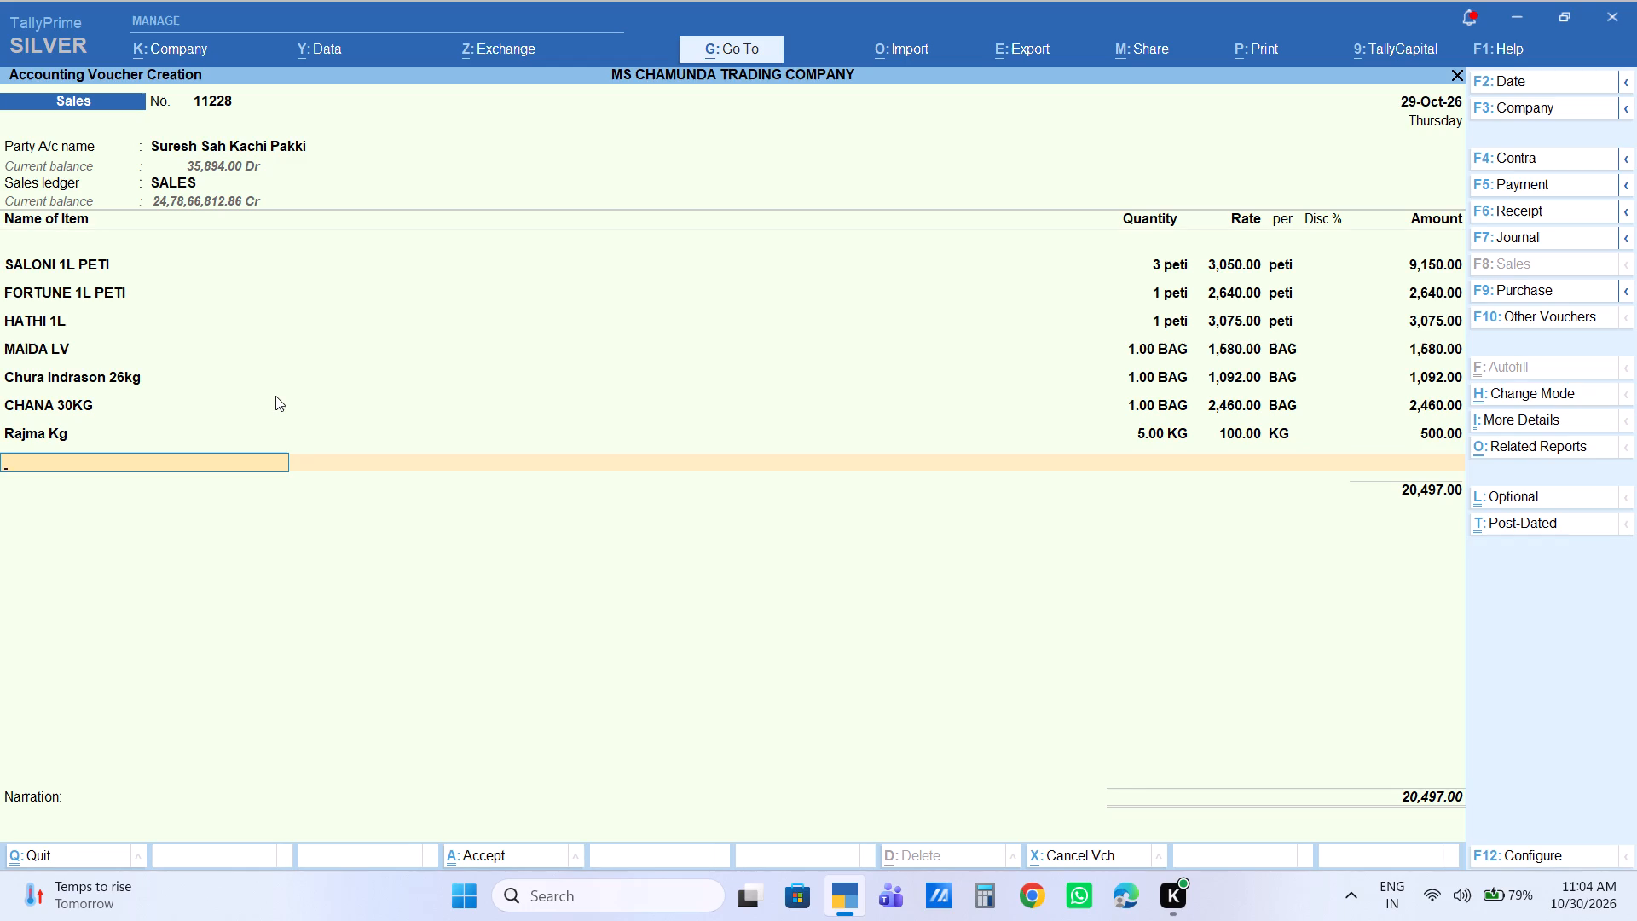
Add Taja Rs 10 BDL as the eighth item with quantity 1 bundle, keeping the default rate and amount.
text(taja)
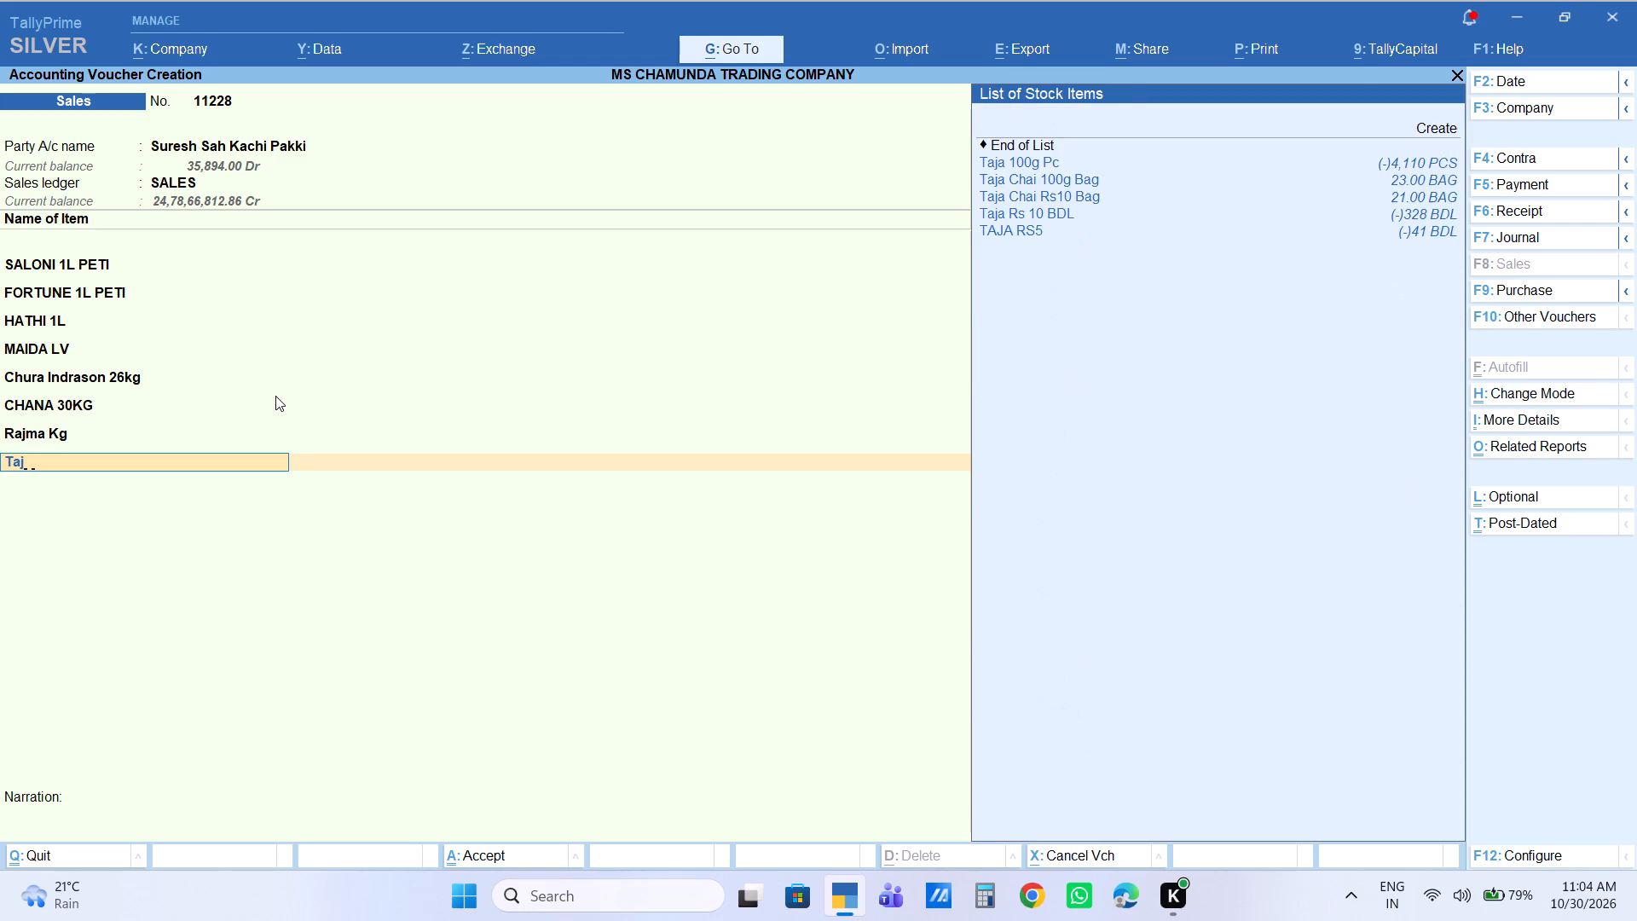
key(Down)
key(Down)
key(Down)
key(Down)
key(Return)
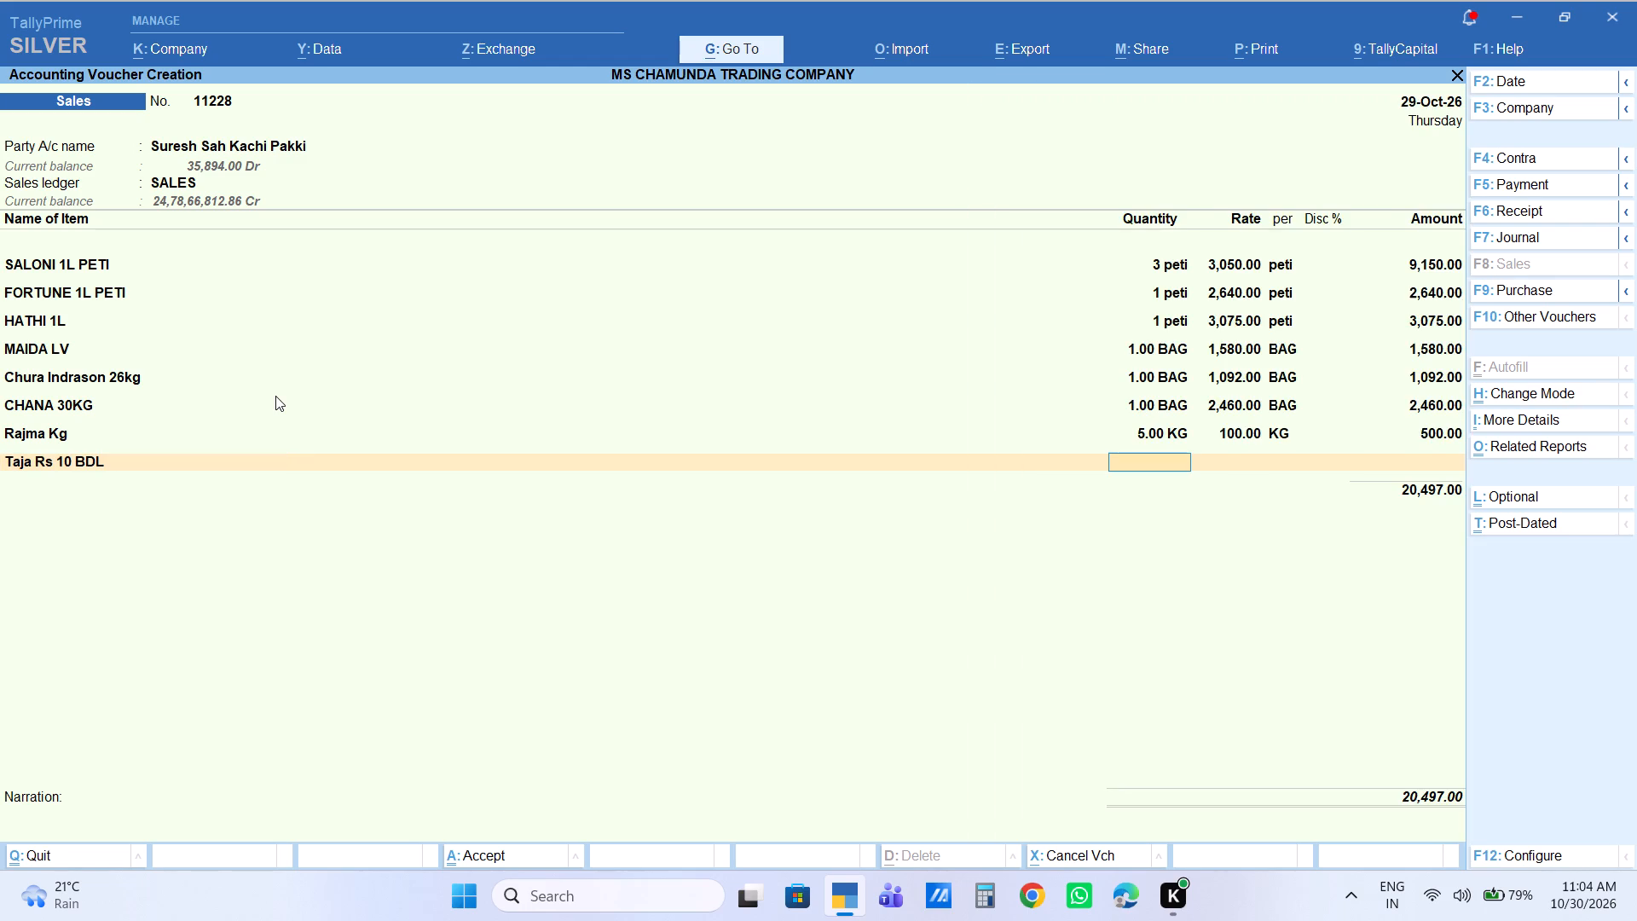
key(1)
key(Return)
key(Return)
key(Return)
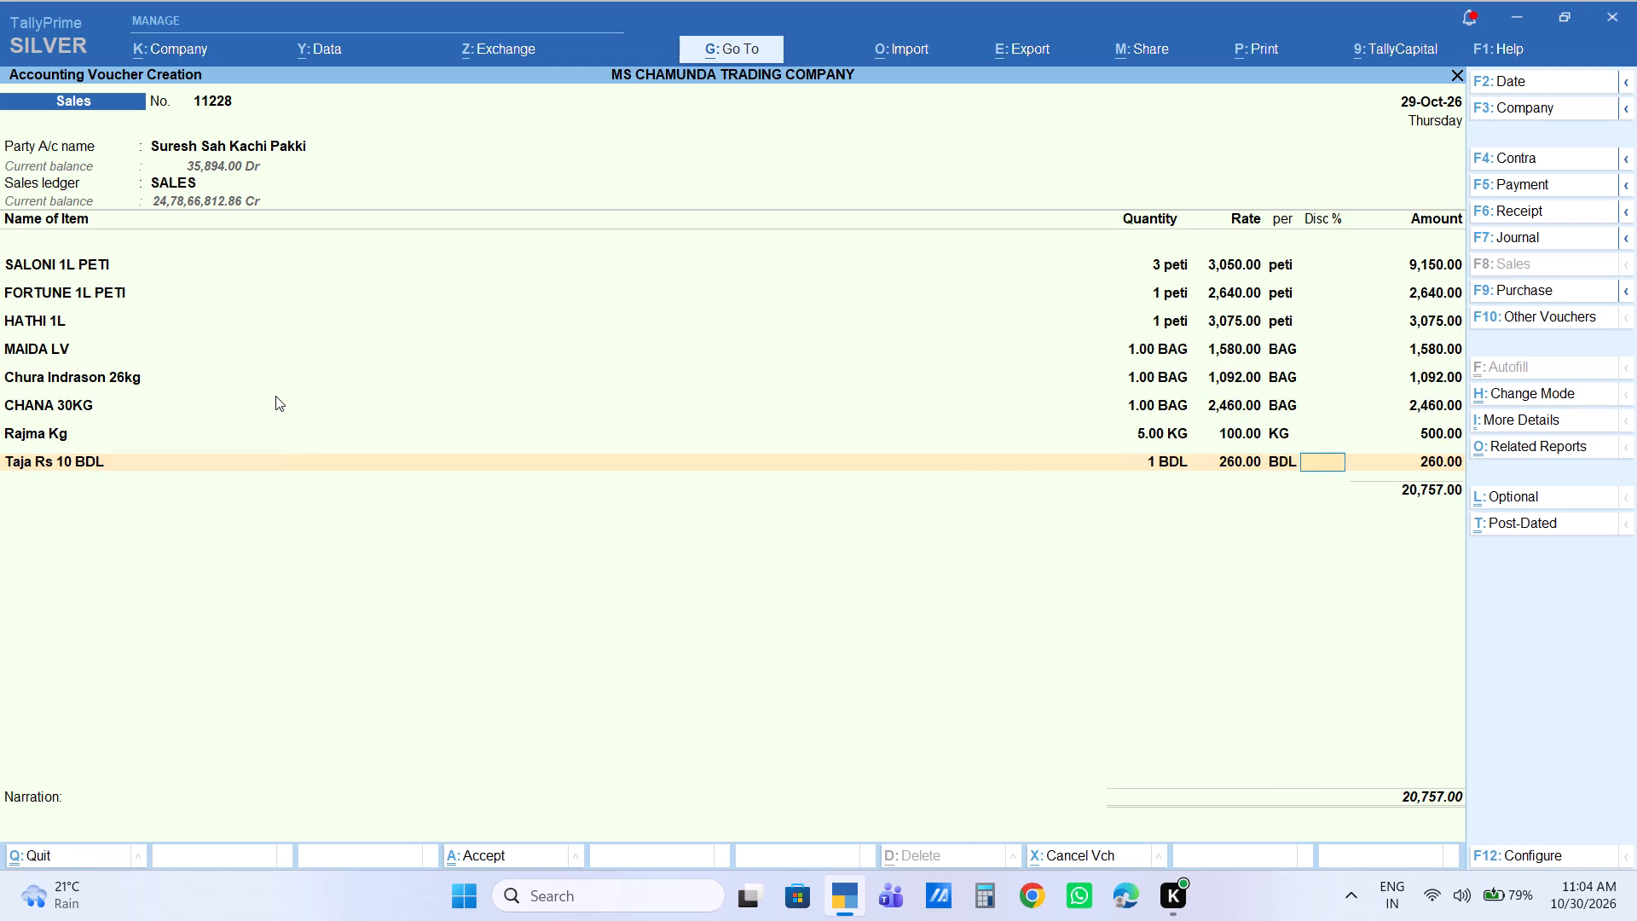
key(Return)
key(Return)
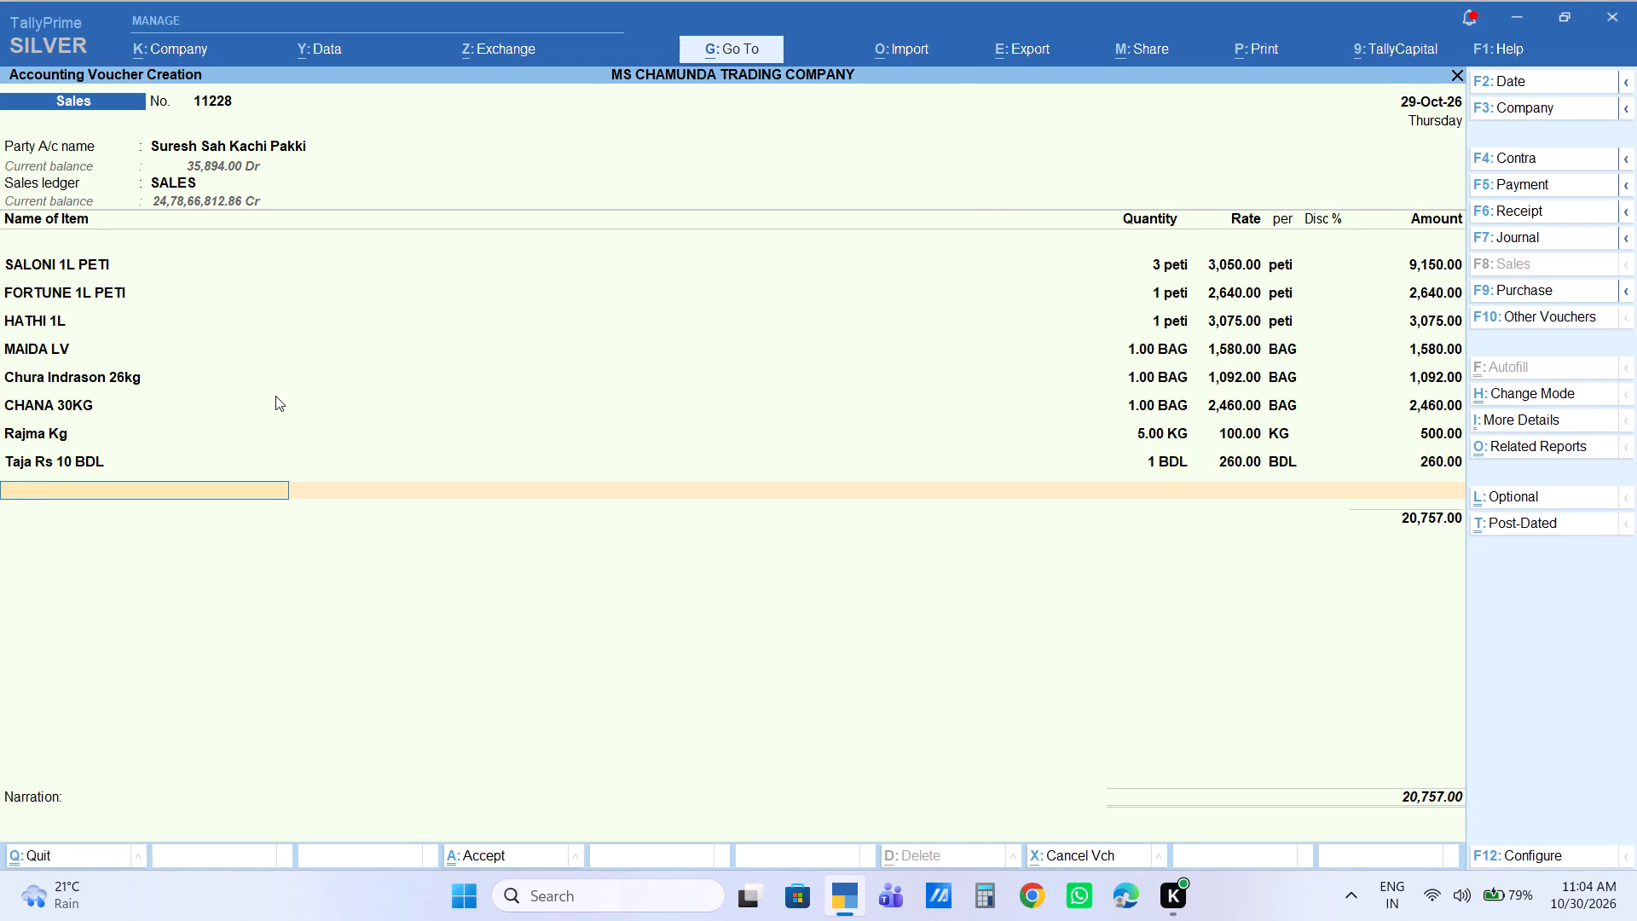
Add Tata Chai 100g Pcs as the ninth item with quantity 24 pcs, keeping the default rate.
text(tata na)
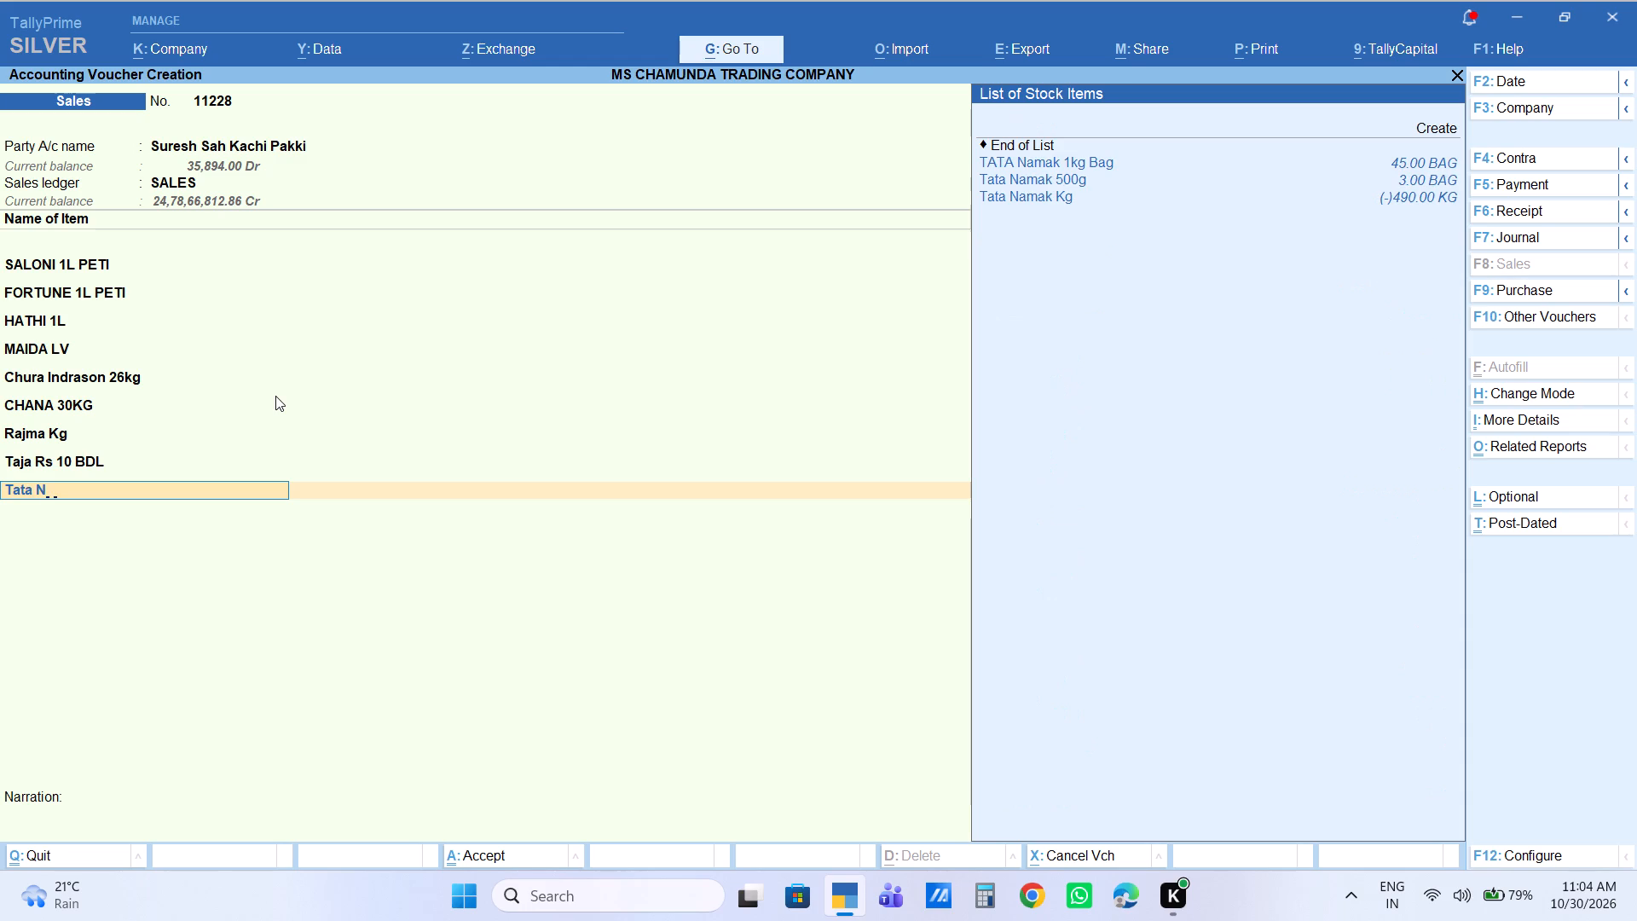
key(BackSpace)
key(BackSpace)
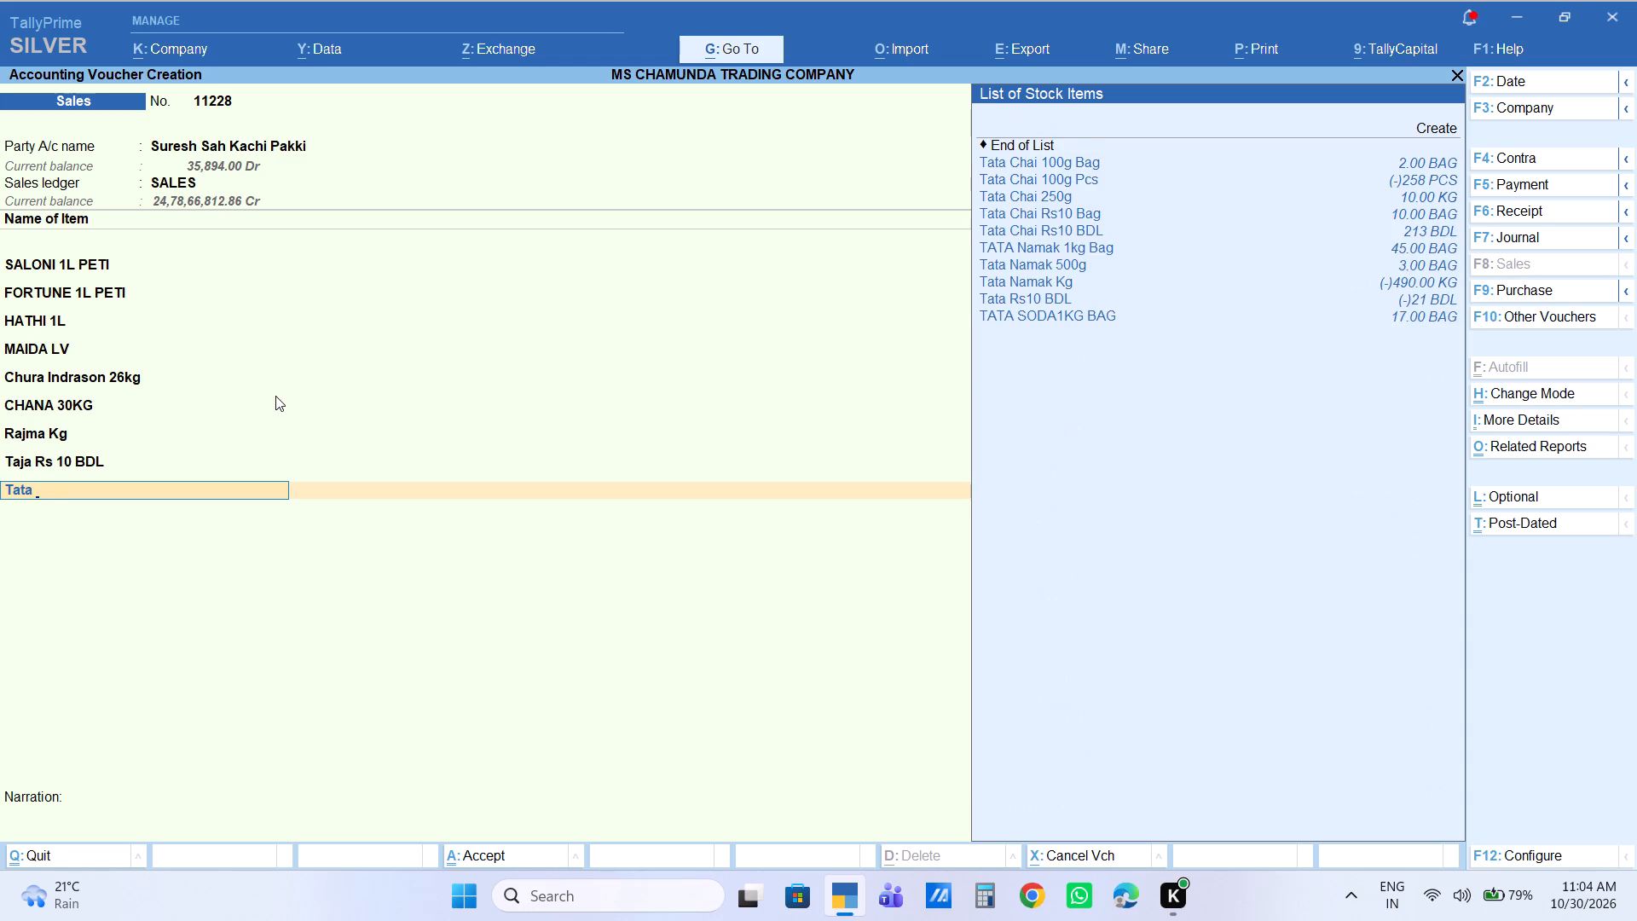
text(cha)
key(Down)
key(Down)
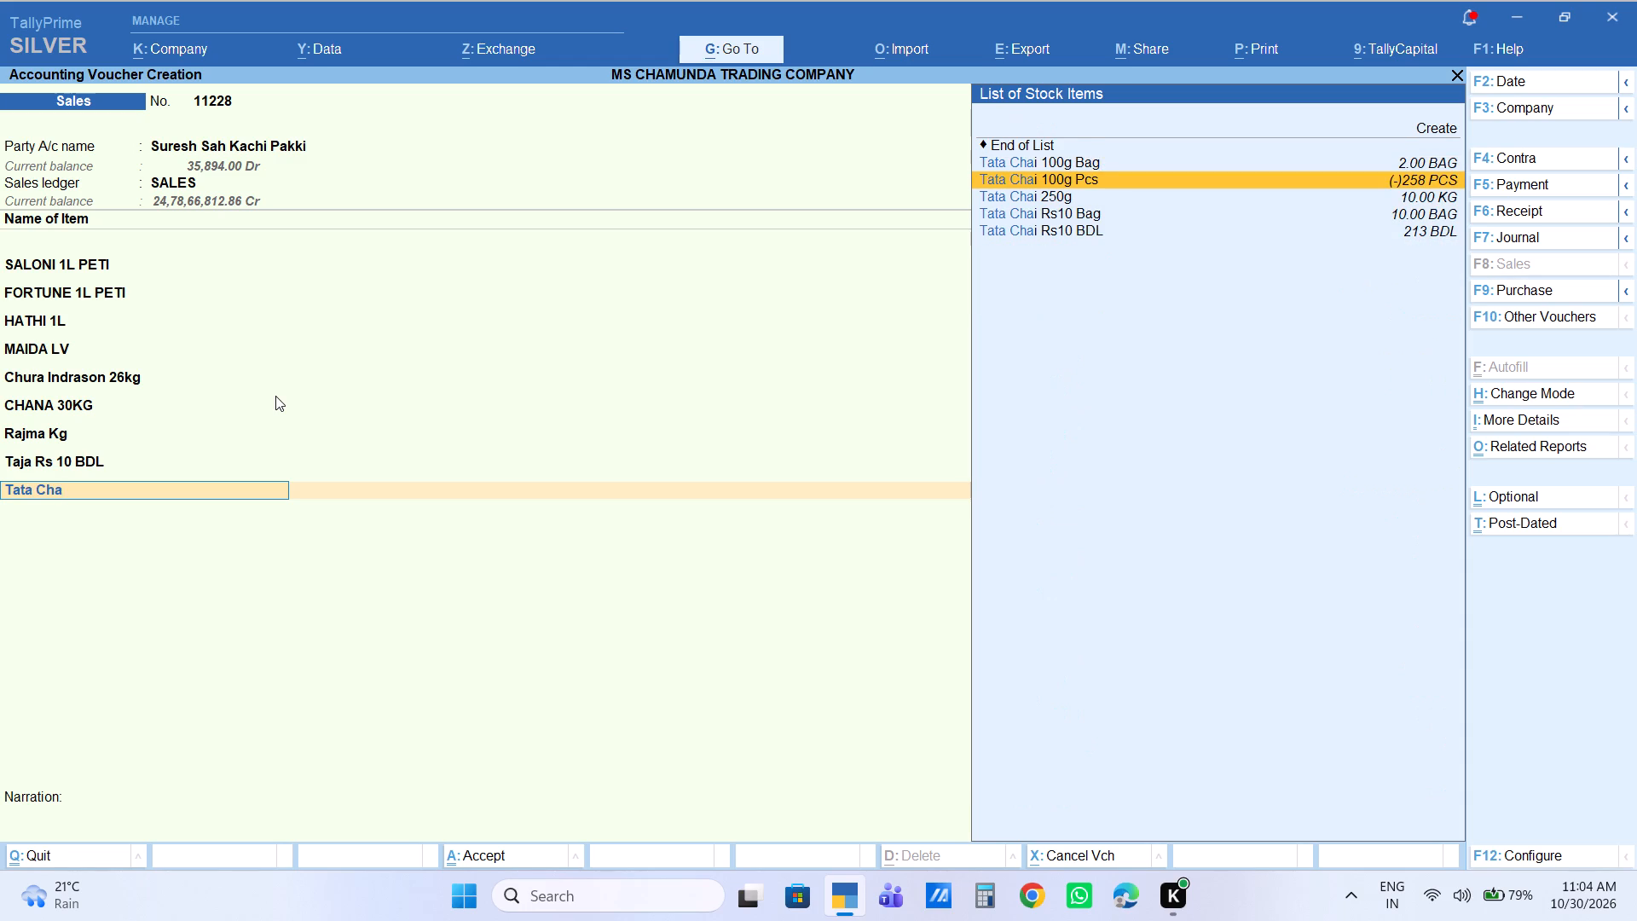
key(Down)
key(Up)
key(Return)
text(24)
key(Return)
key(Return)
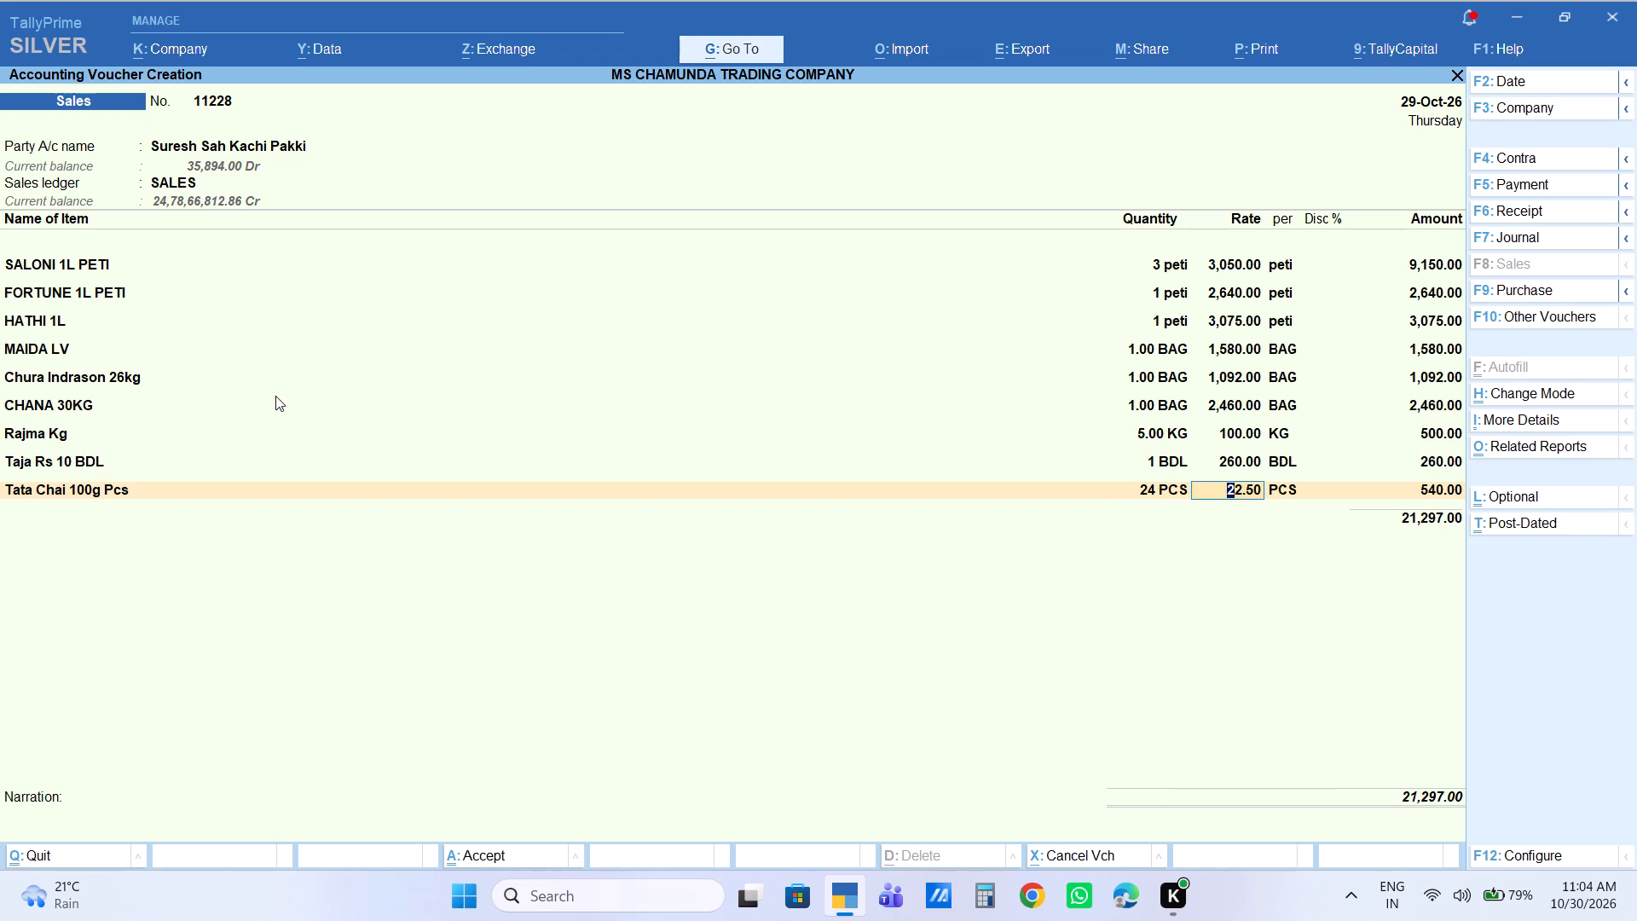
key(Return)
key(Return)
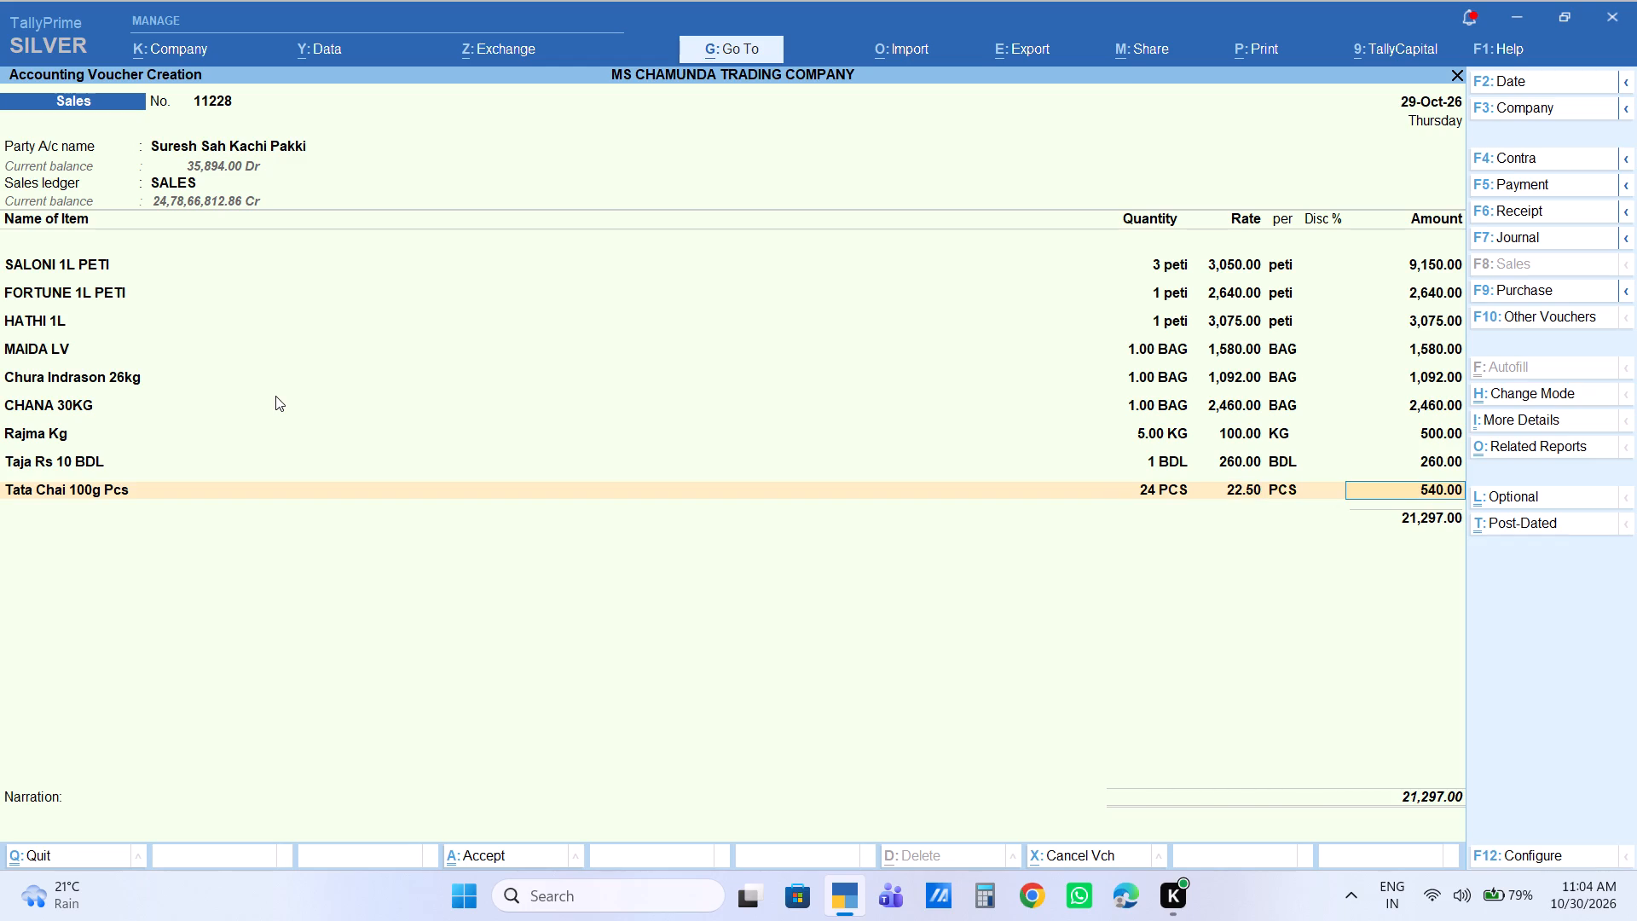
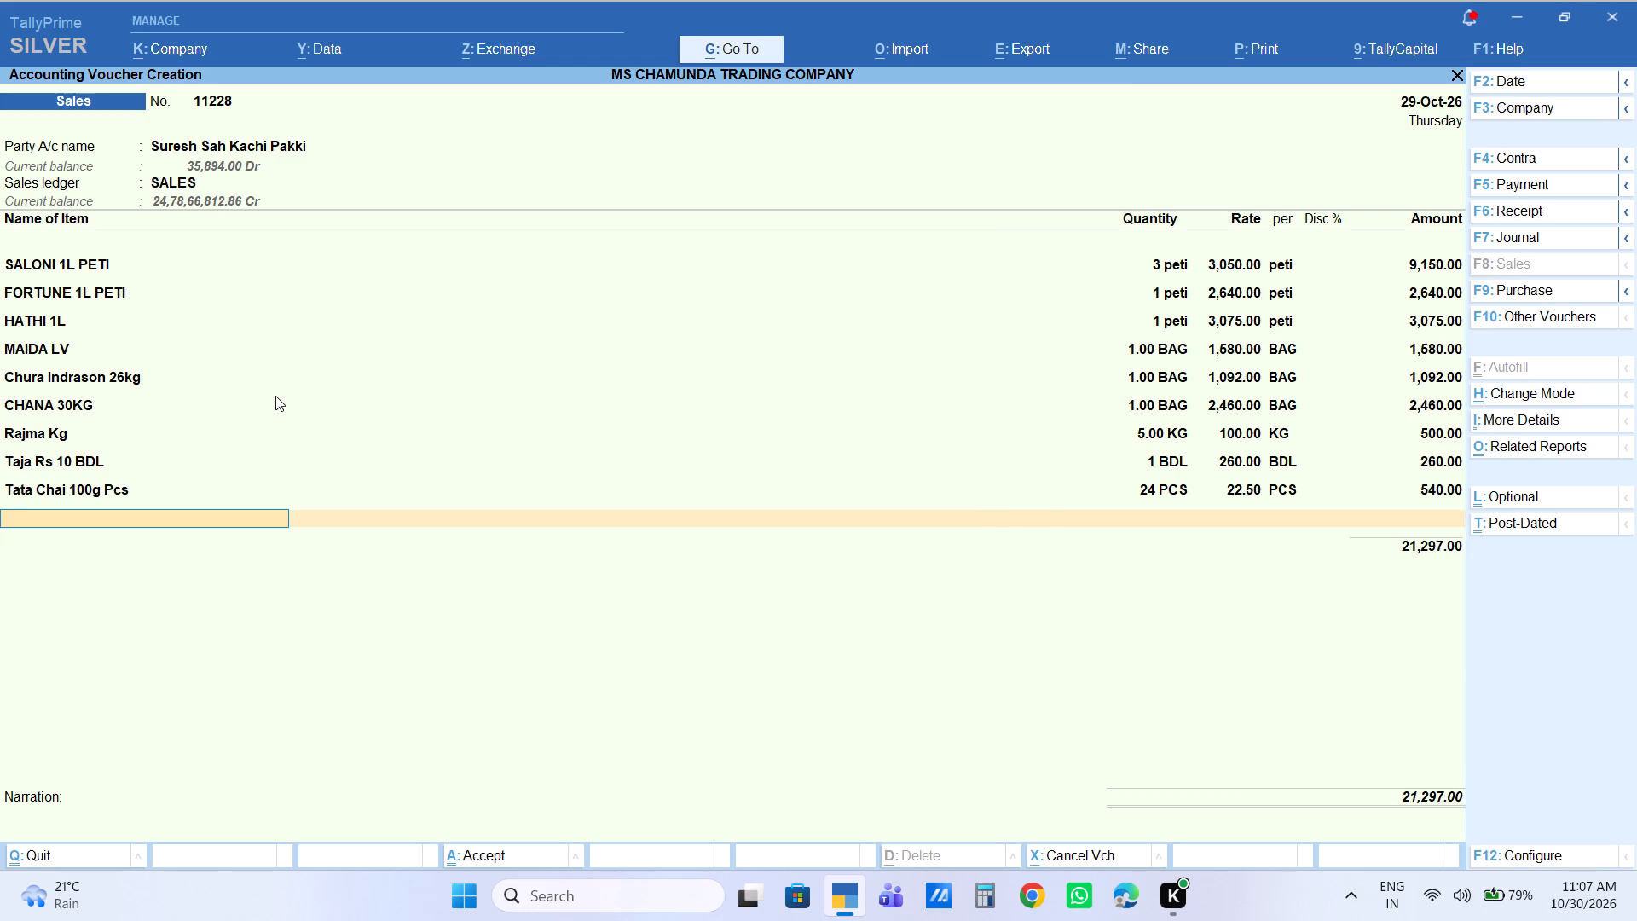
Add ORANGE 100G PCS as the tenth item with quantity 10 pcs and set its amount to 340.
text(orange)
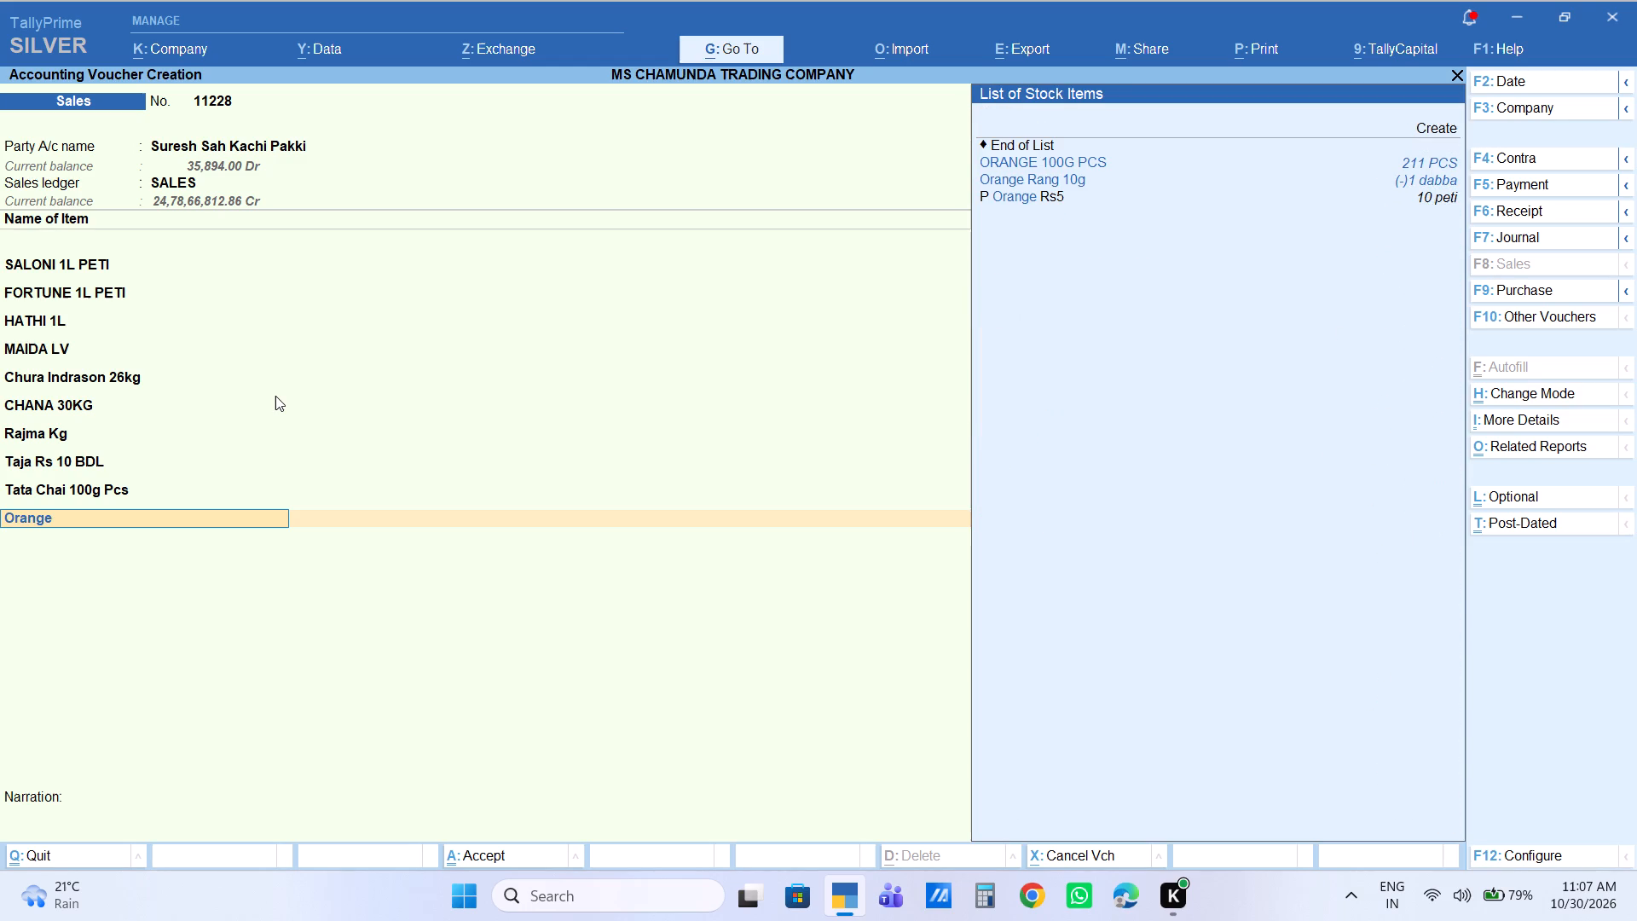
key(Down)
key(Return)
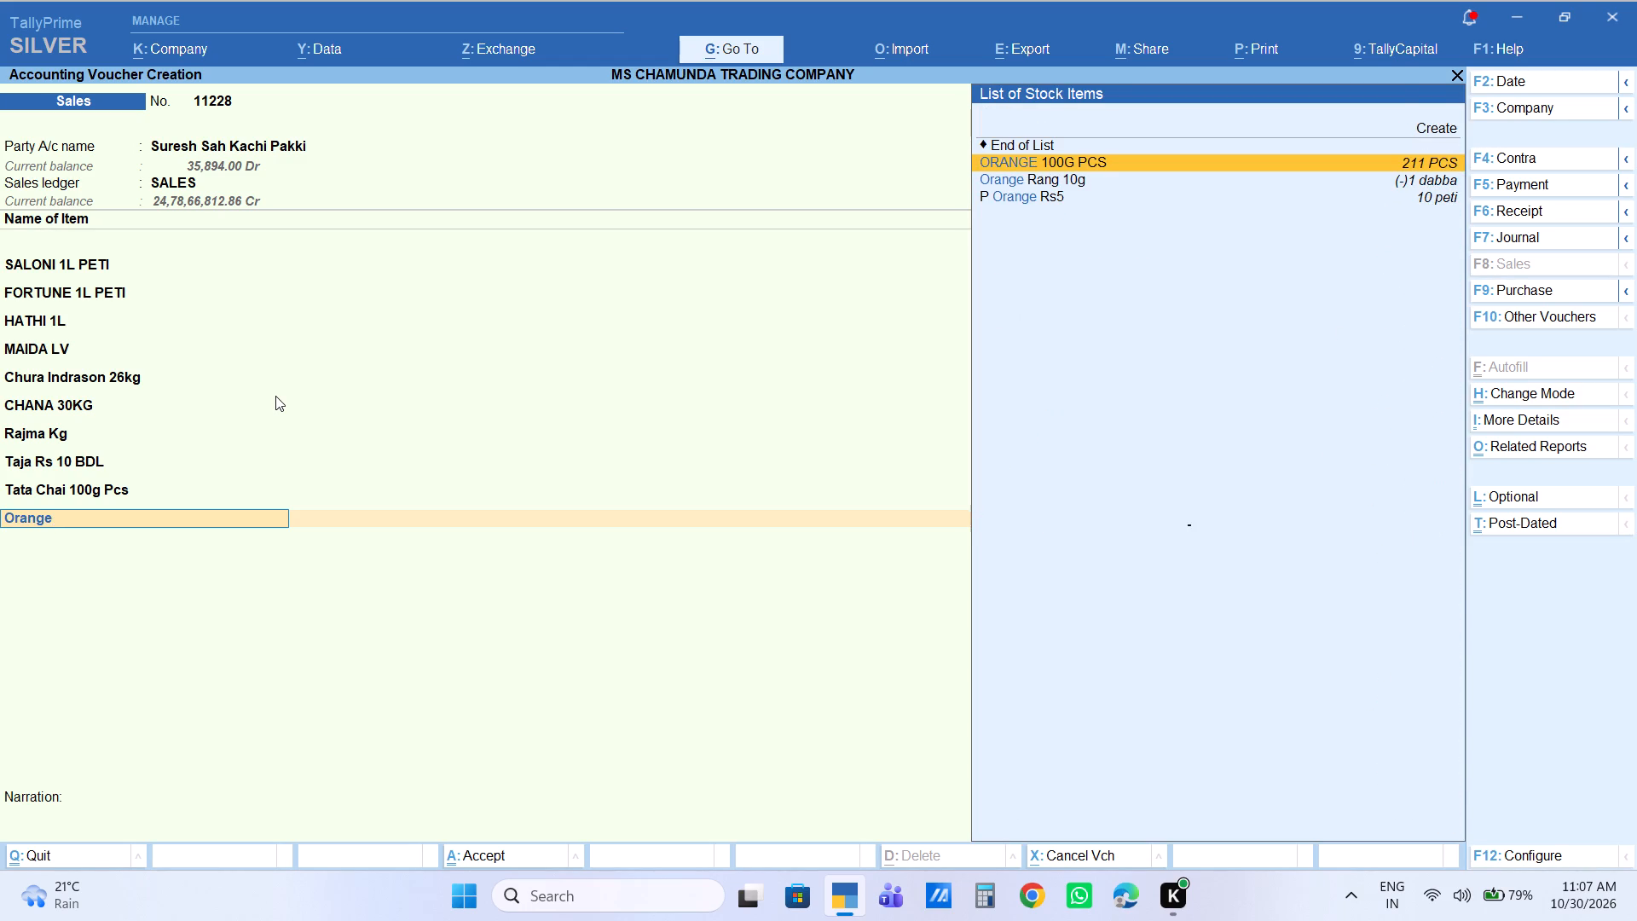
text(10)
key(Return)
key(Return)
key(Return)
key(Return)
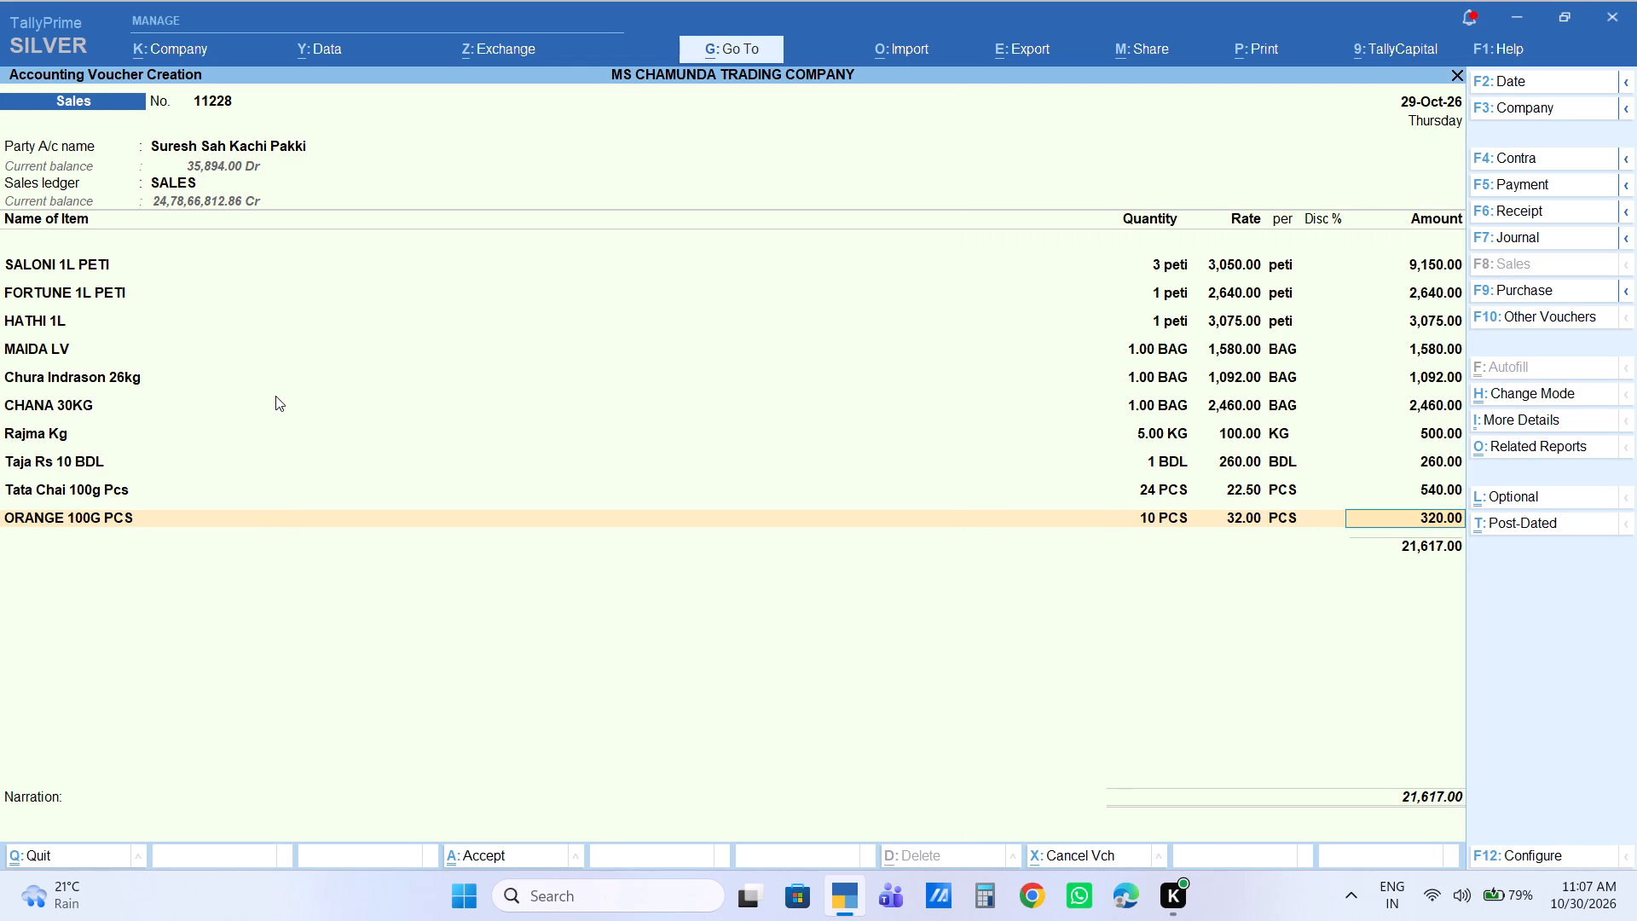
text(340)
key(Return)
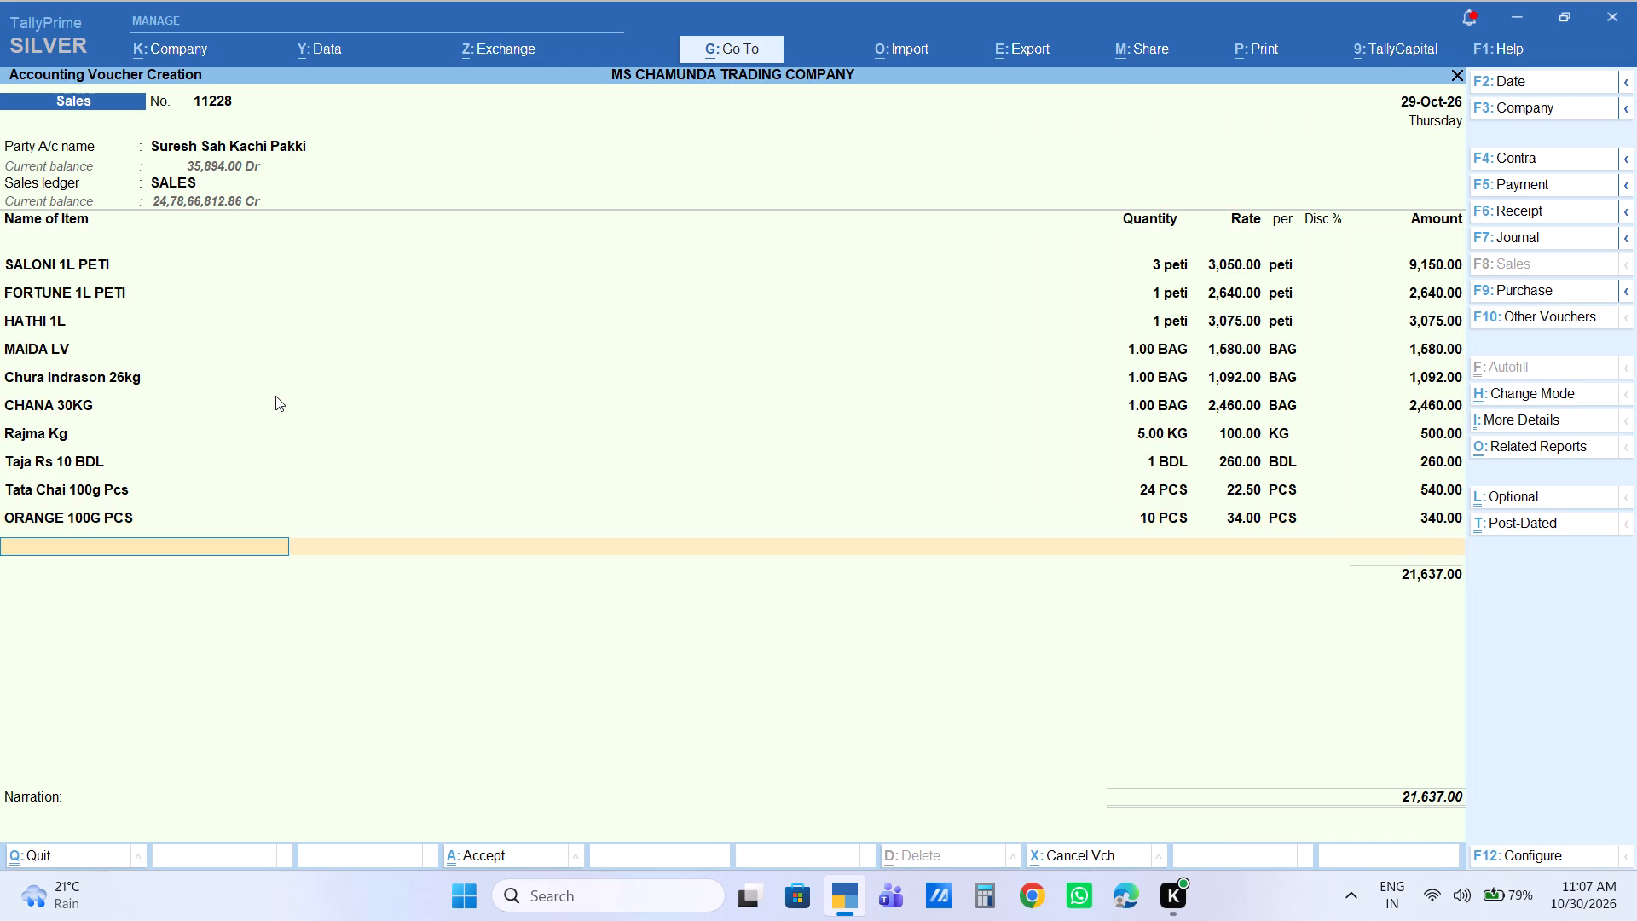
Add MASOOR DAL 30kg as the eleventh item with quantity 1 bag and set its amount to 2,130.
text(masoo)
key(Down)
key(Return)
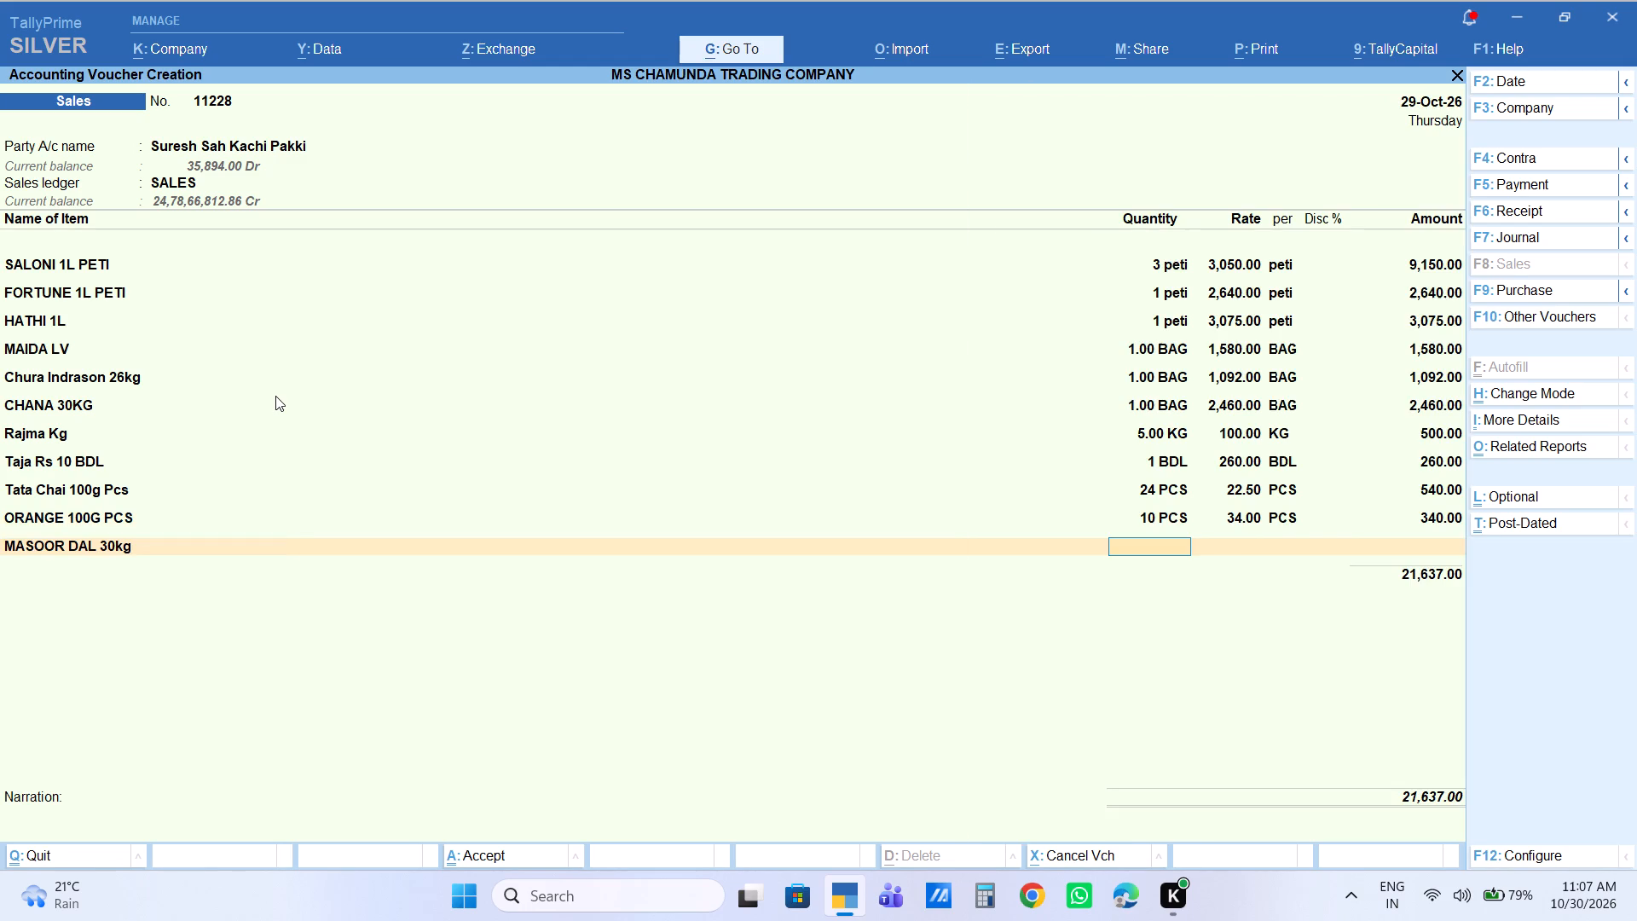
key(1)
key(Return)
key(Return)
key(Return)
key(Return)
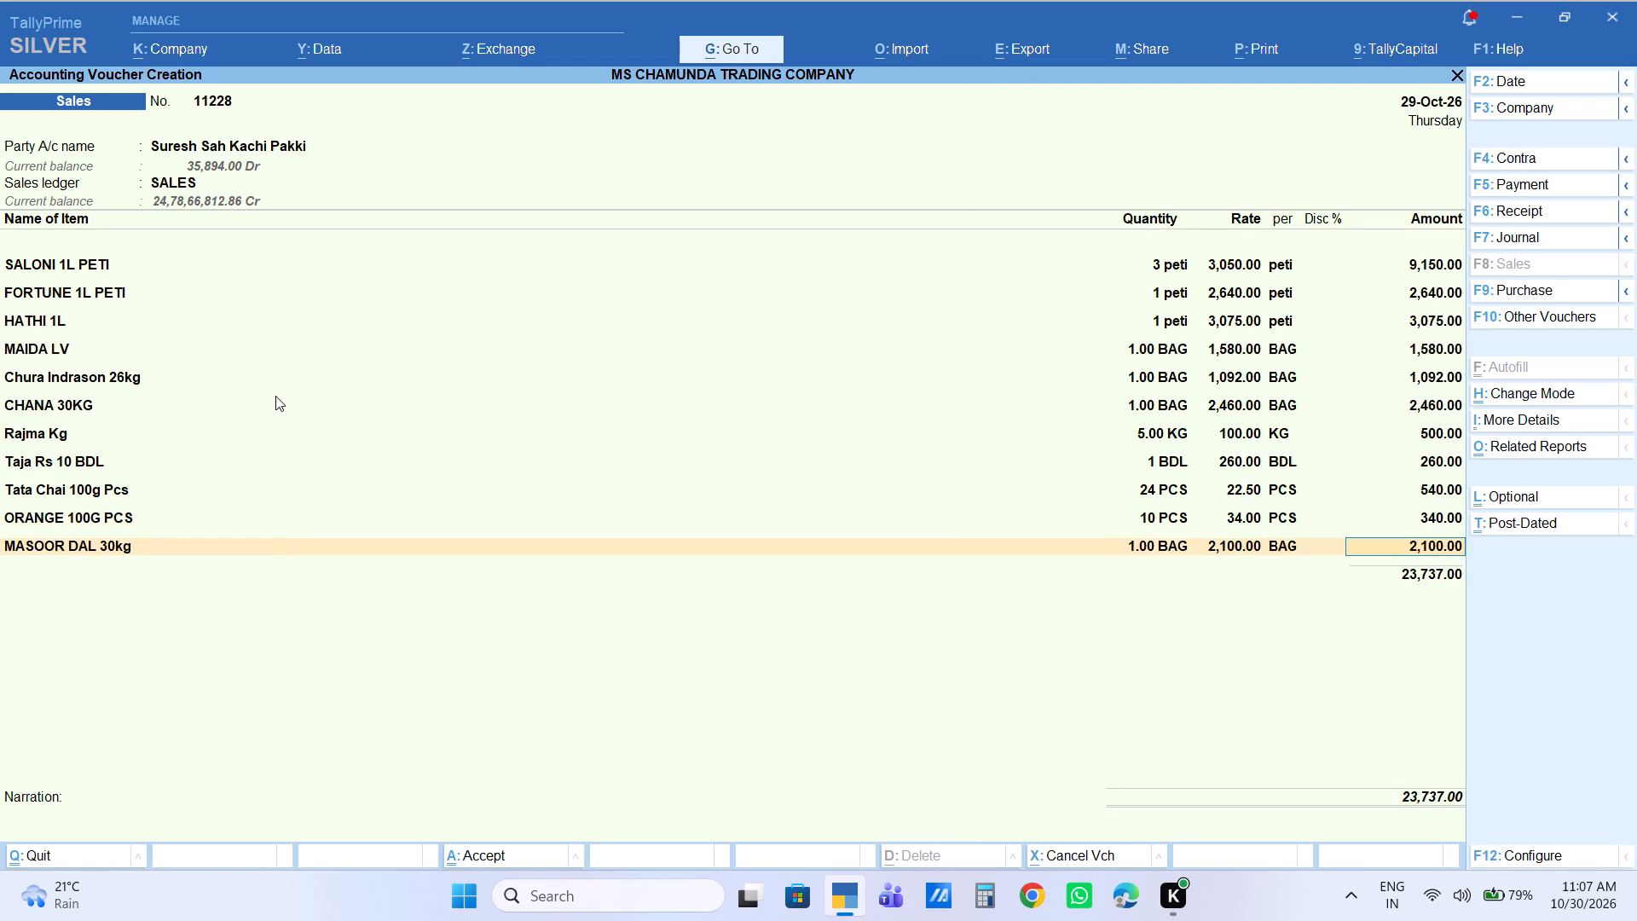
text(2130)
key(Return)
Add Machis Rs 2 as the twelfth item with quantity 1 peti, keeping the default rate and amount.
text(machis)
key(Down)
key(Down)
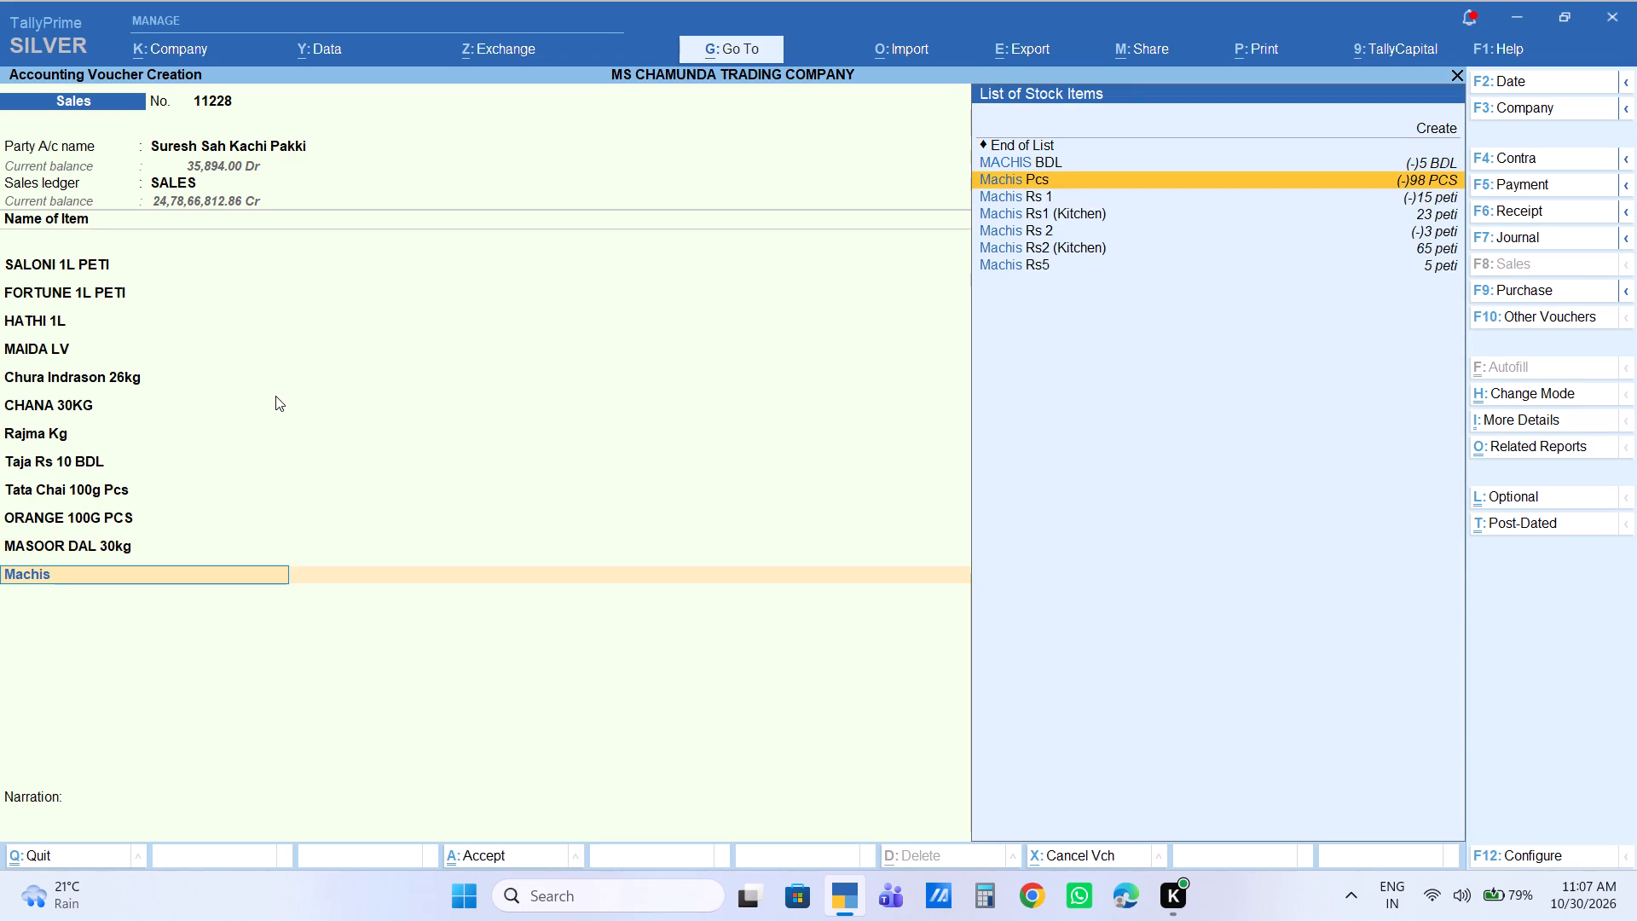
key(Down)
key(Down)
key(Down)
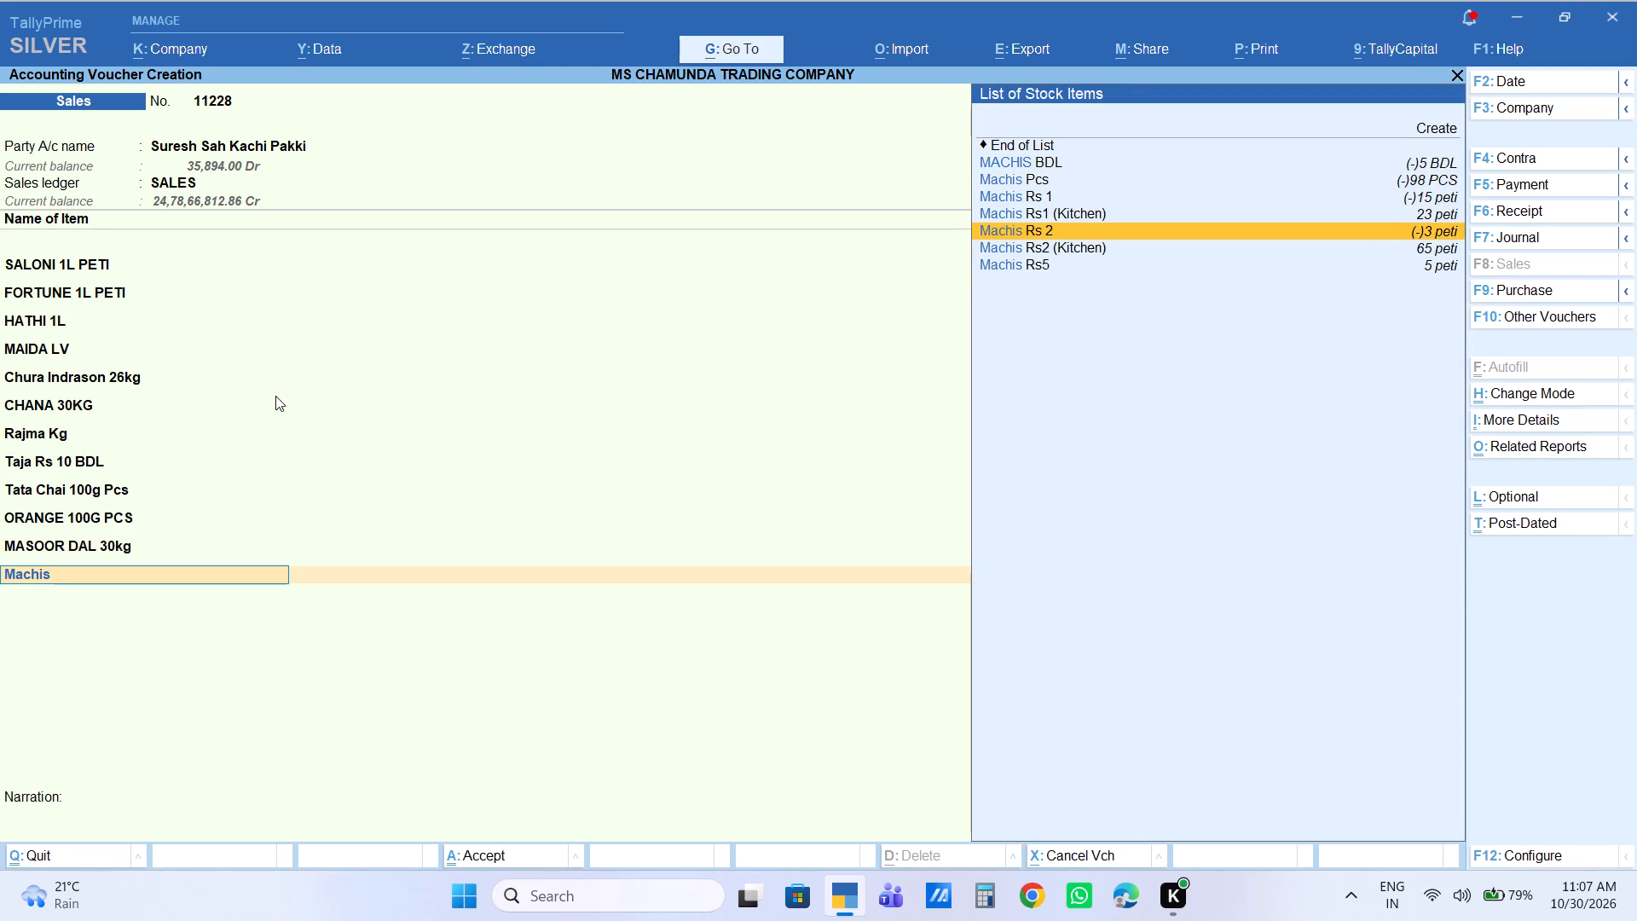
key(Return)
key(1)
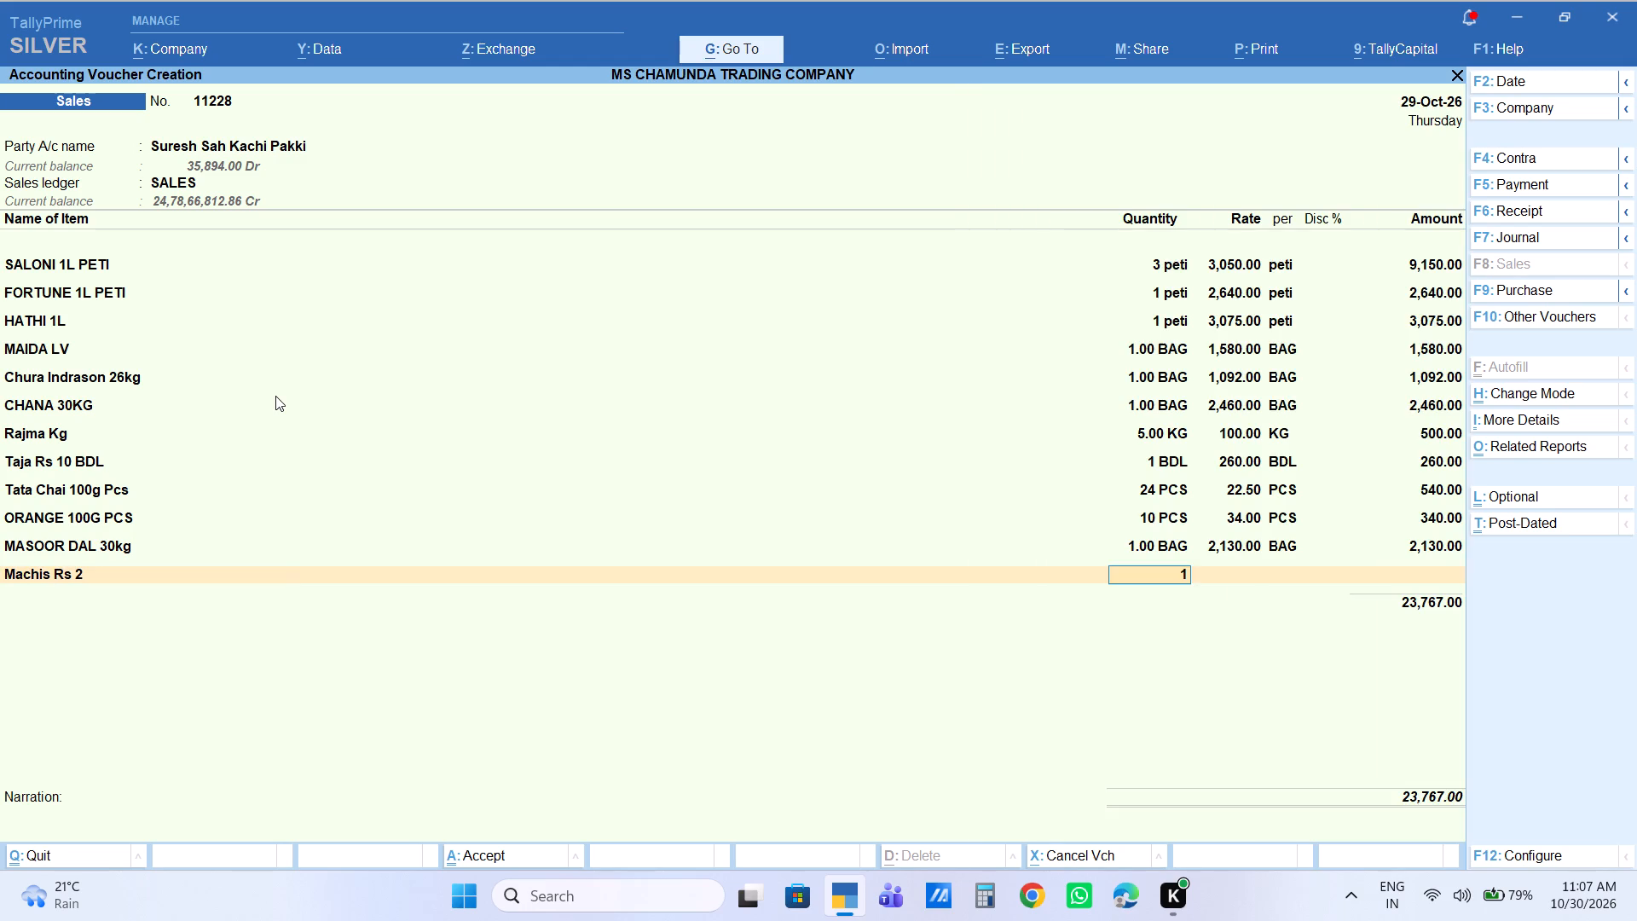
key(Return)
key(Return)
key(Return)
key(Return)
key(Return)
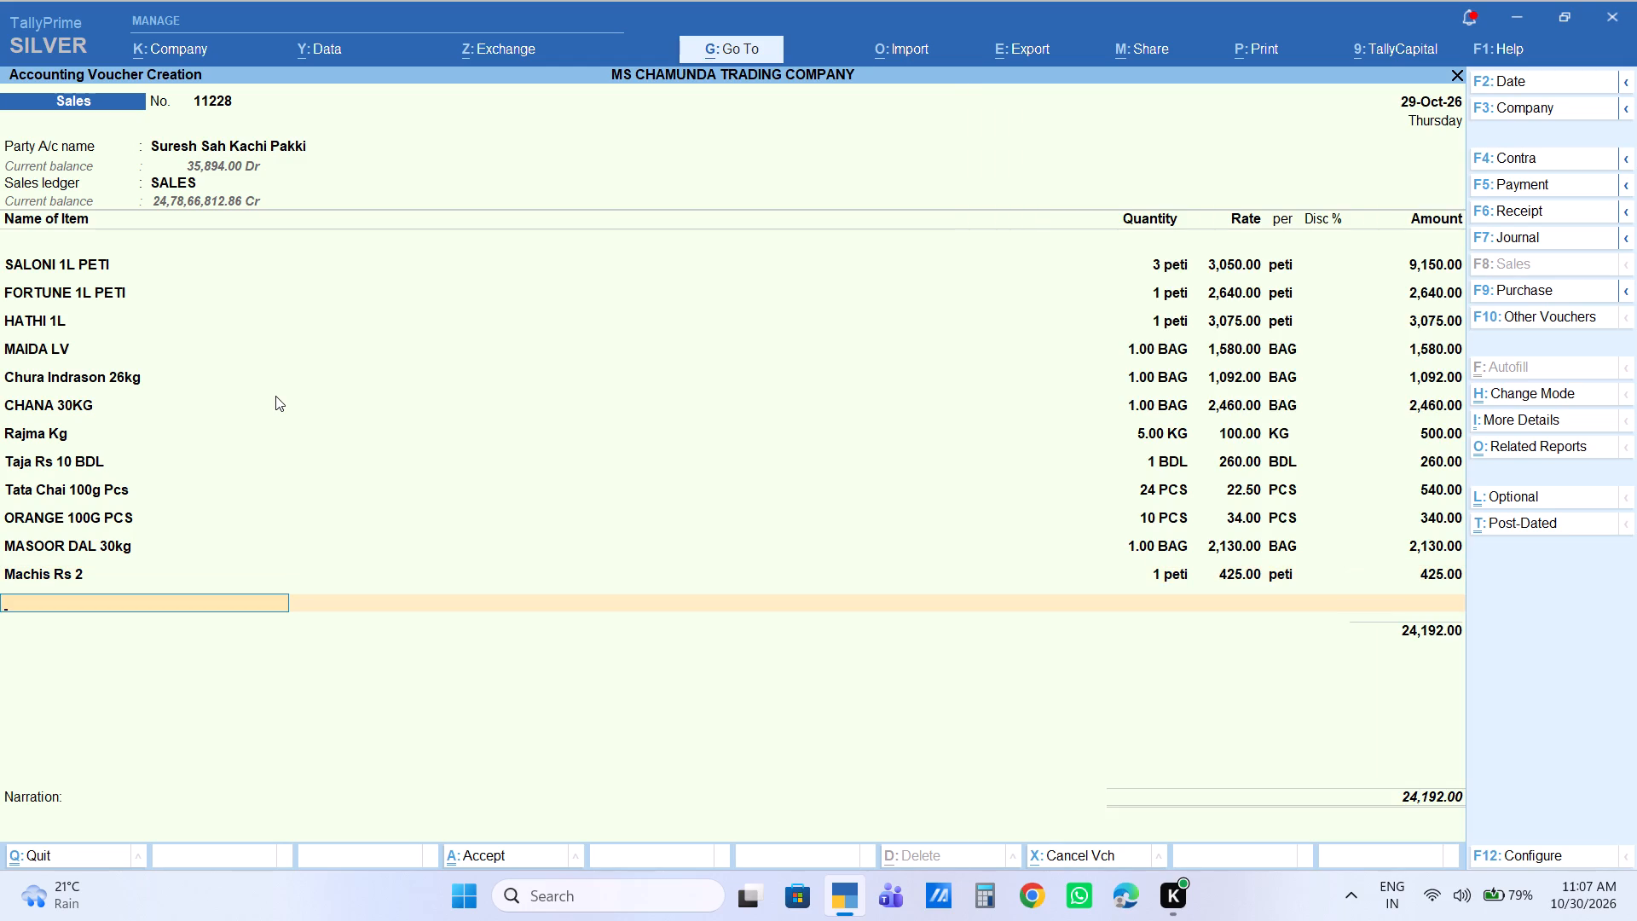
Add LAHSUN B as the thirteenth item with quantity 40 kg and set its amount to 4,400.
text(lahs)
key(Down)
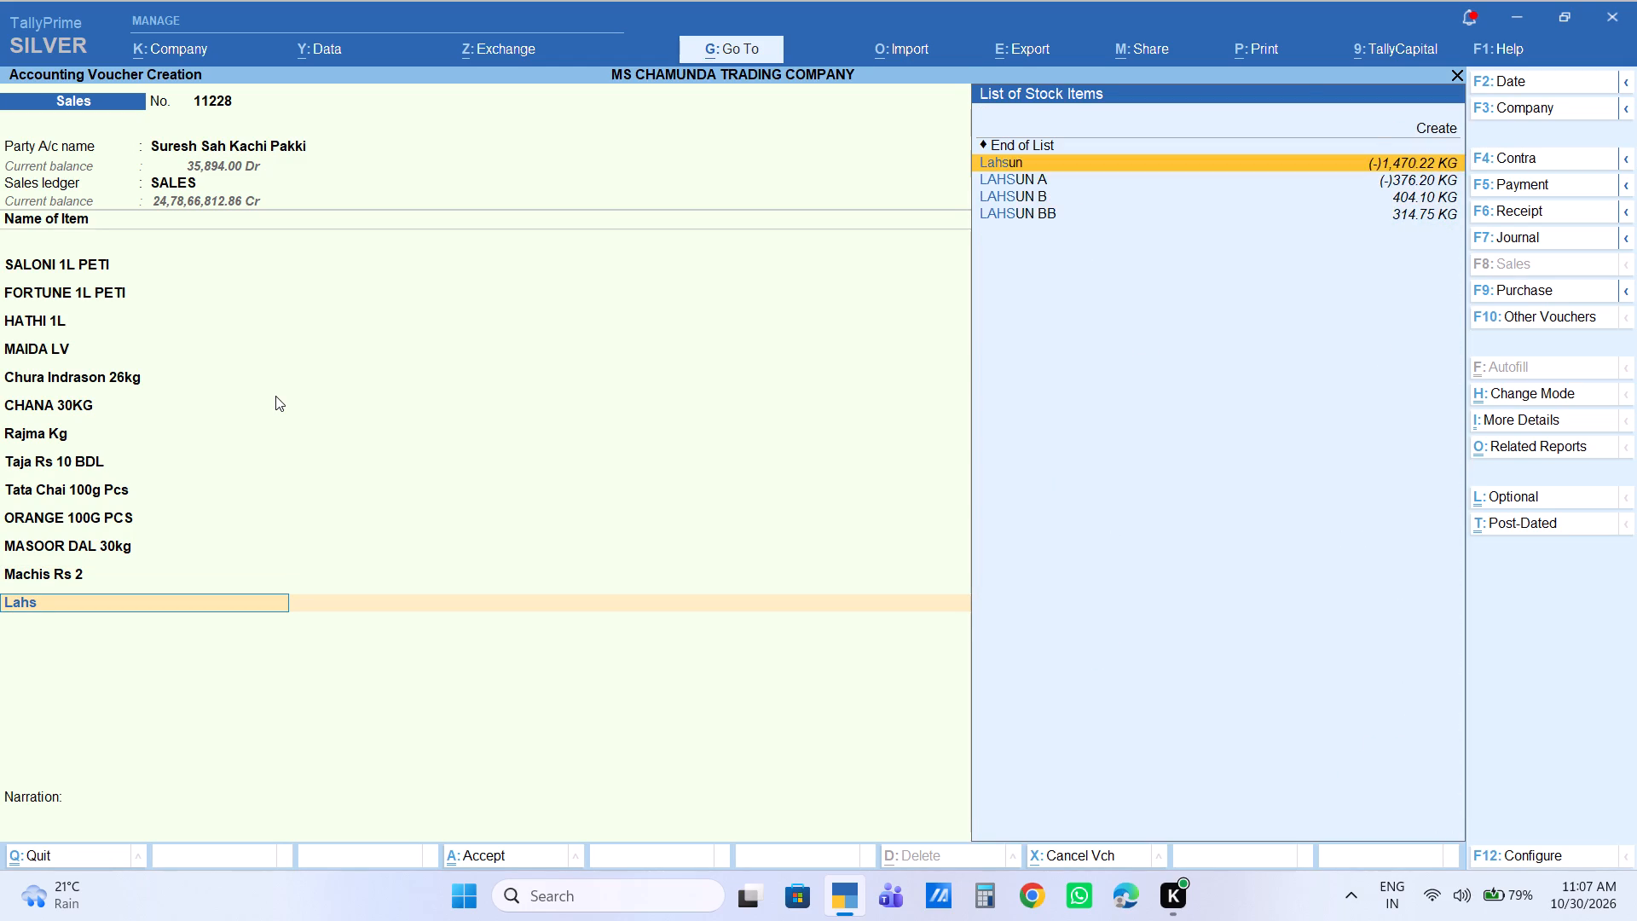
key(Down)
key(Down)
key(Down)
key(Down)
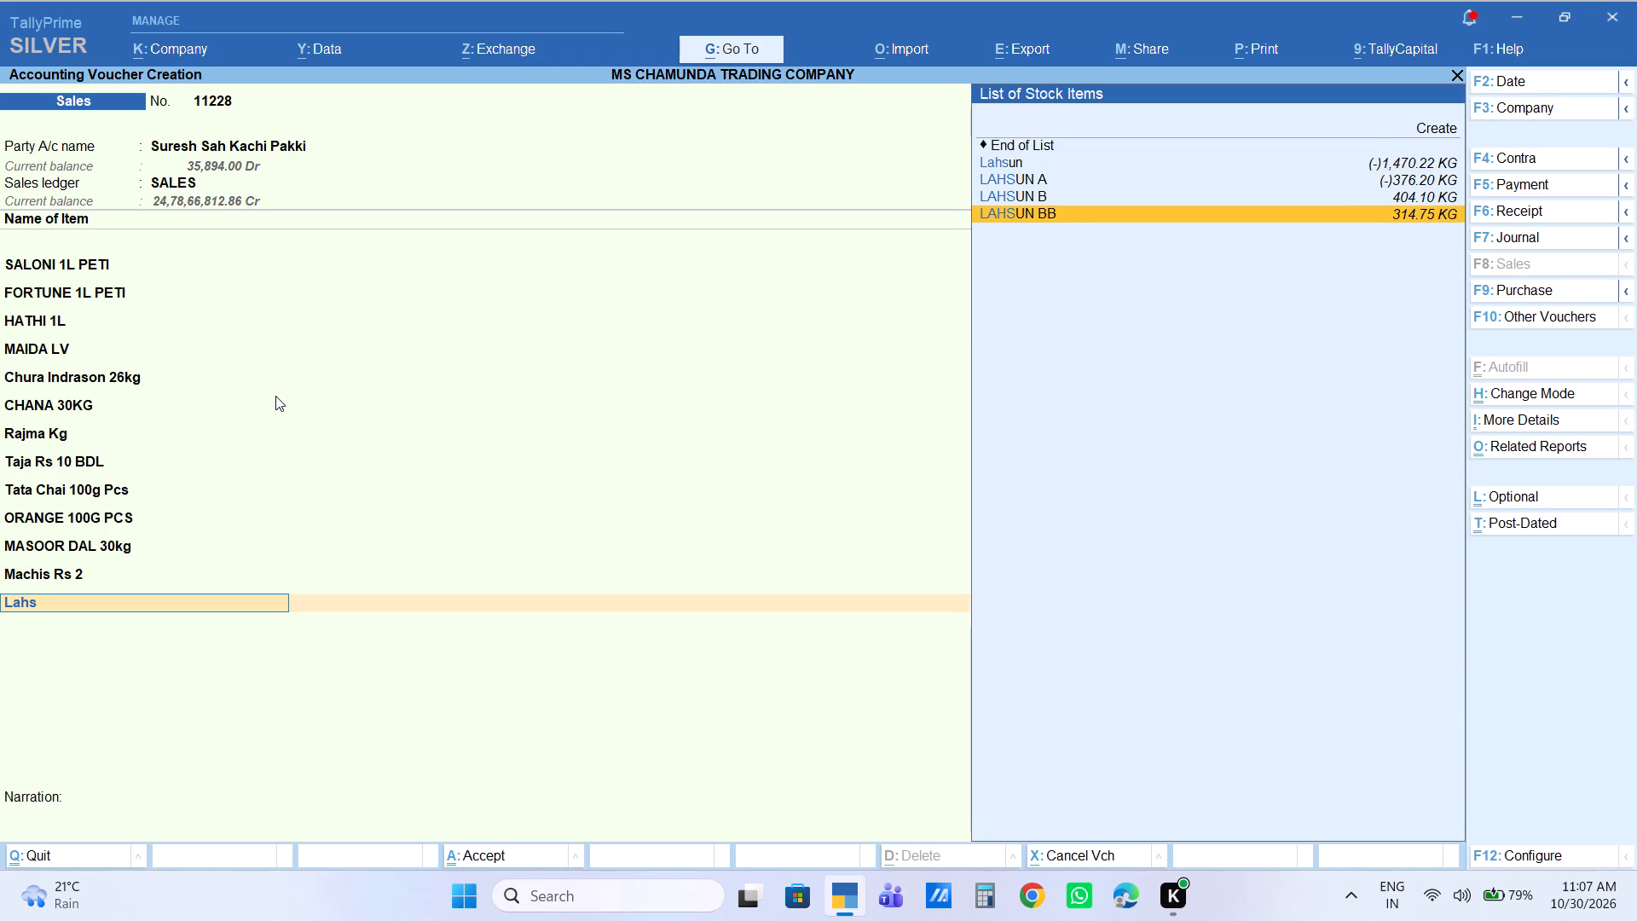
key(Up)
key(Return)
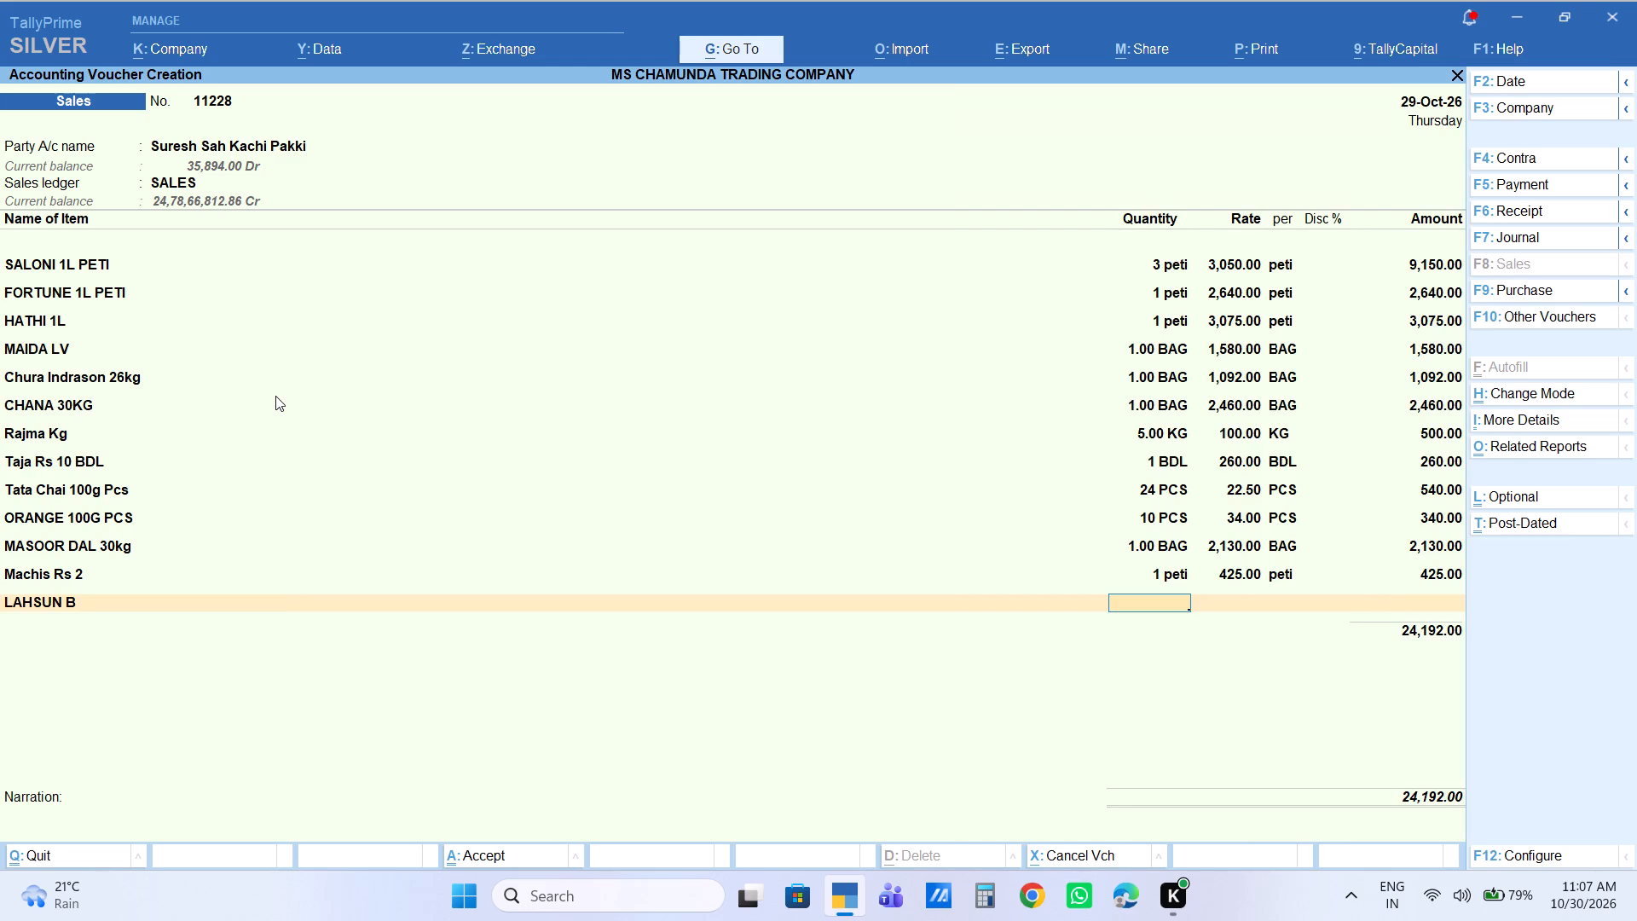
text(40)
key(Return)
key(Return)
key(Return)
key(Return)
text(4400)
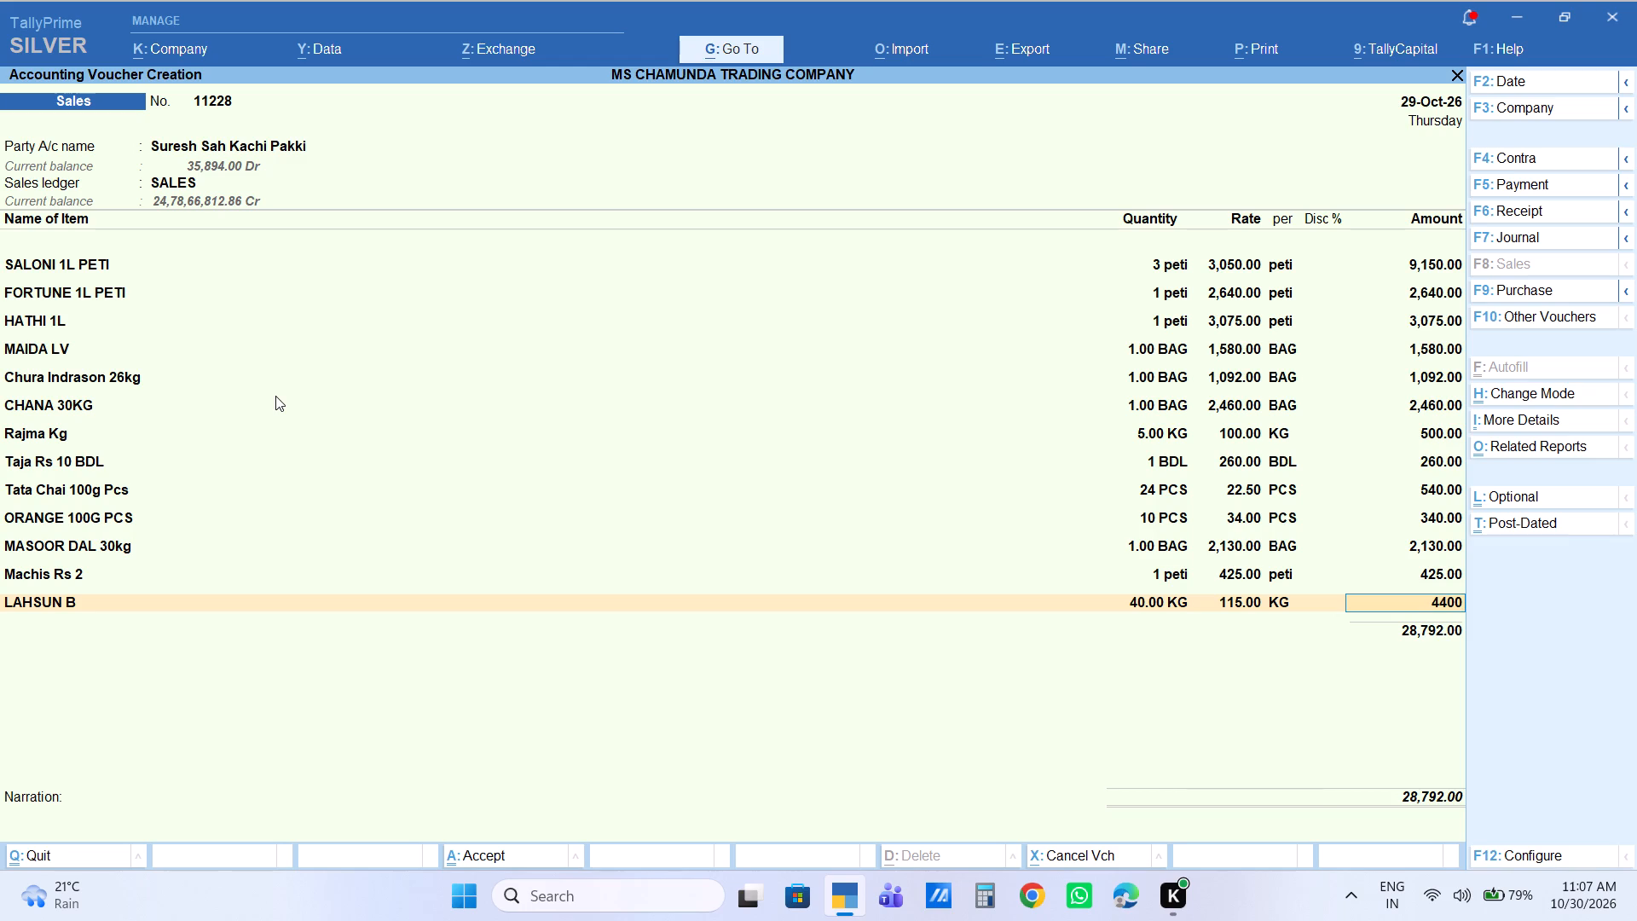
key(Return)
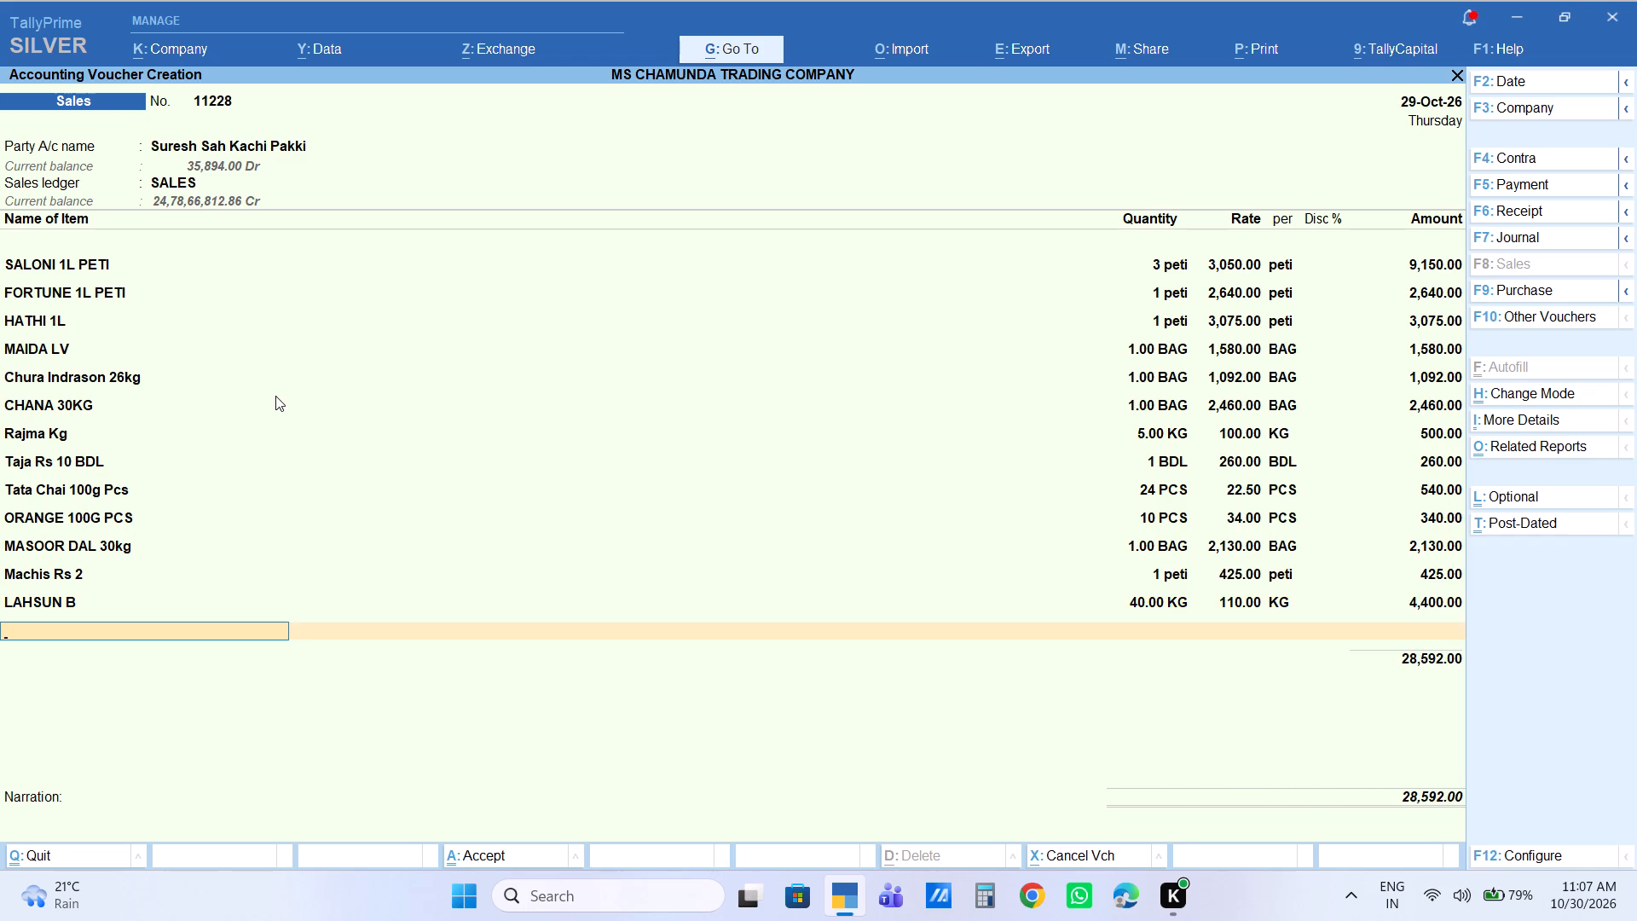
Add Rui Batti as the fourteenth item with quantity 1 packet, keeping the default rate and amount.
text(rui)
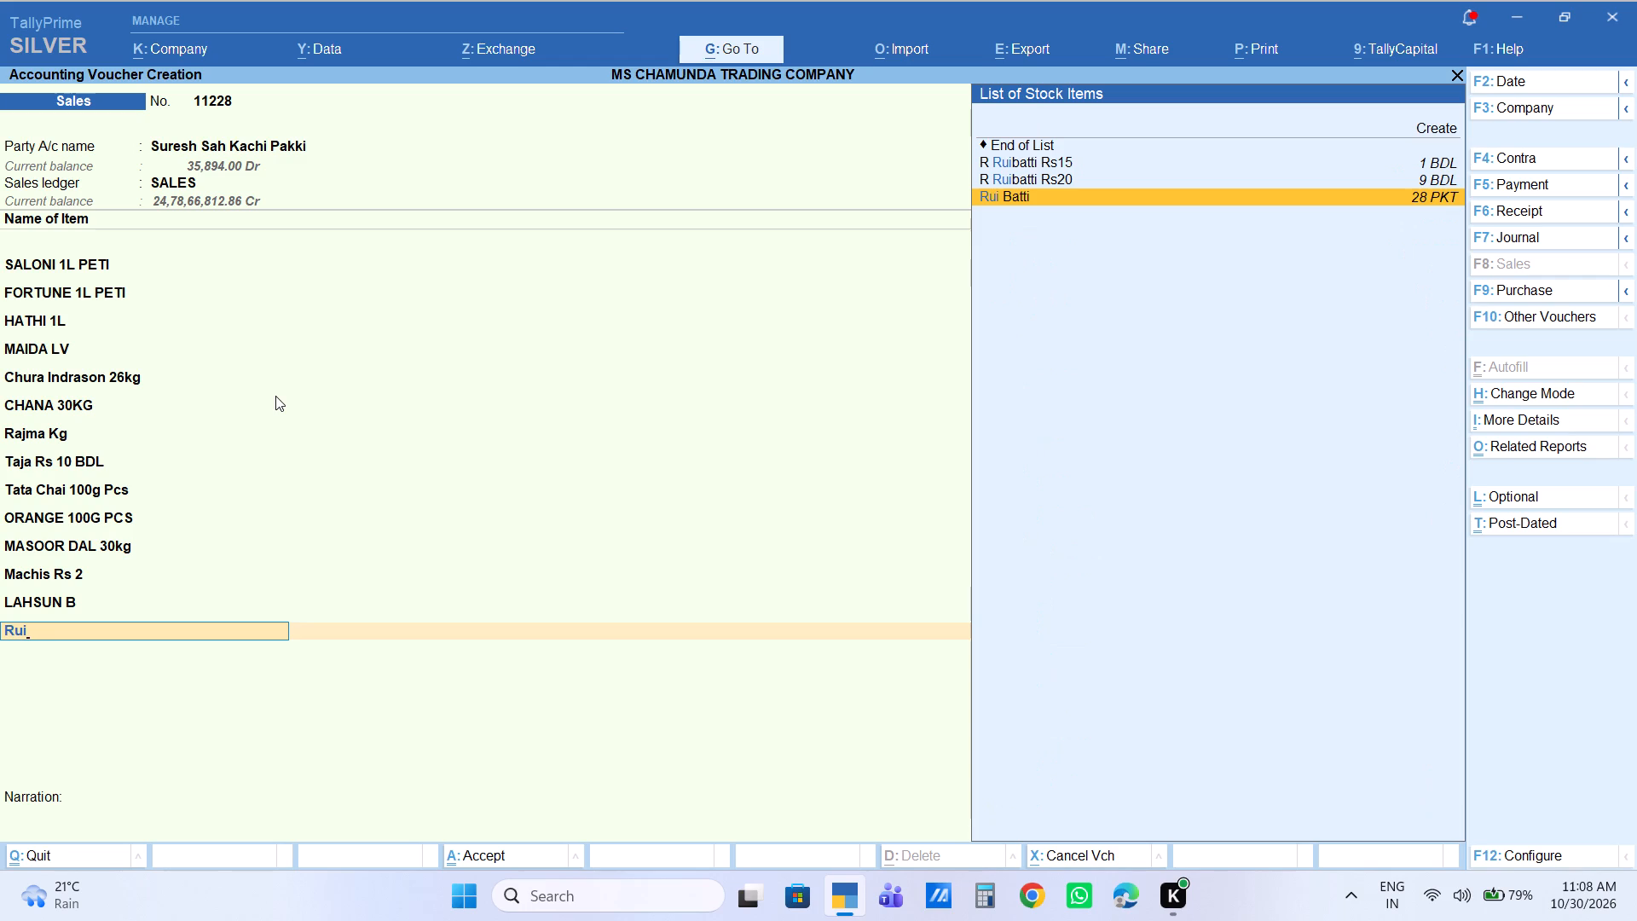
key(Return)
key(1)
key(Return)
key(Return)
key(Return)
key(Return)
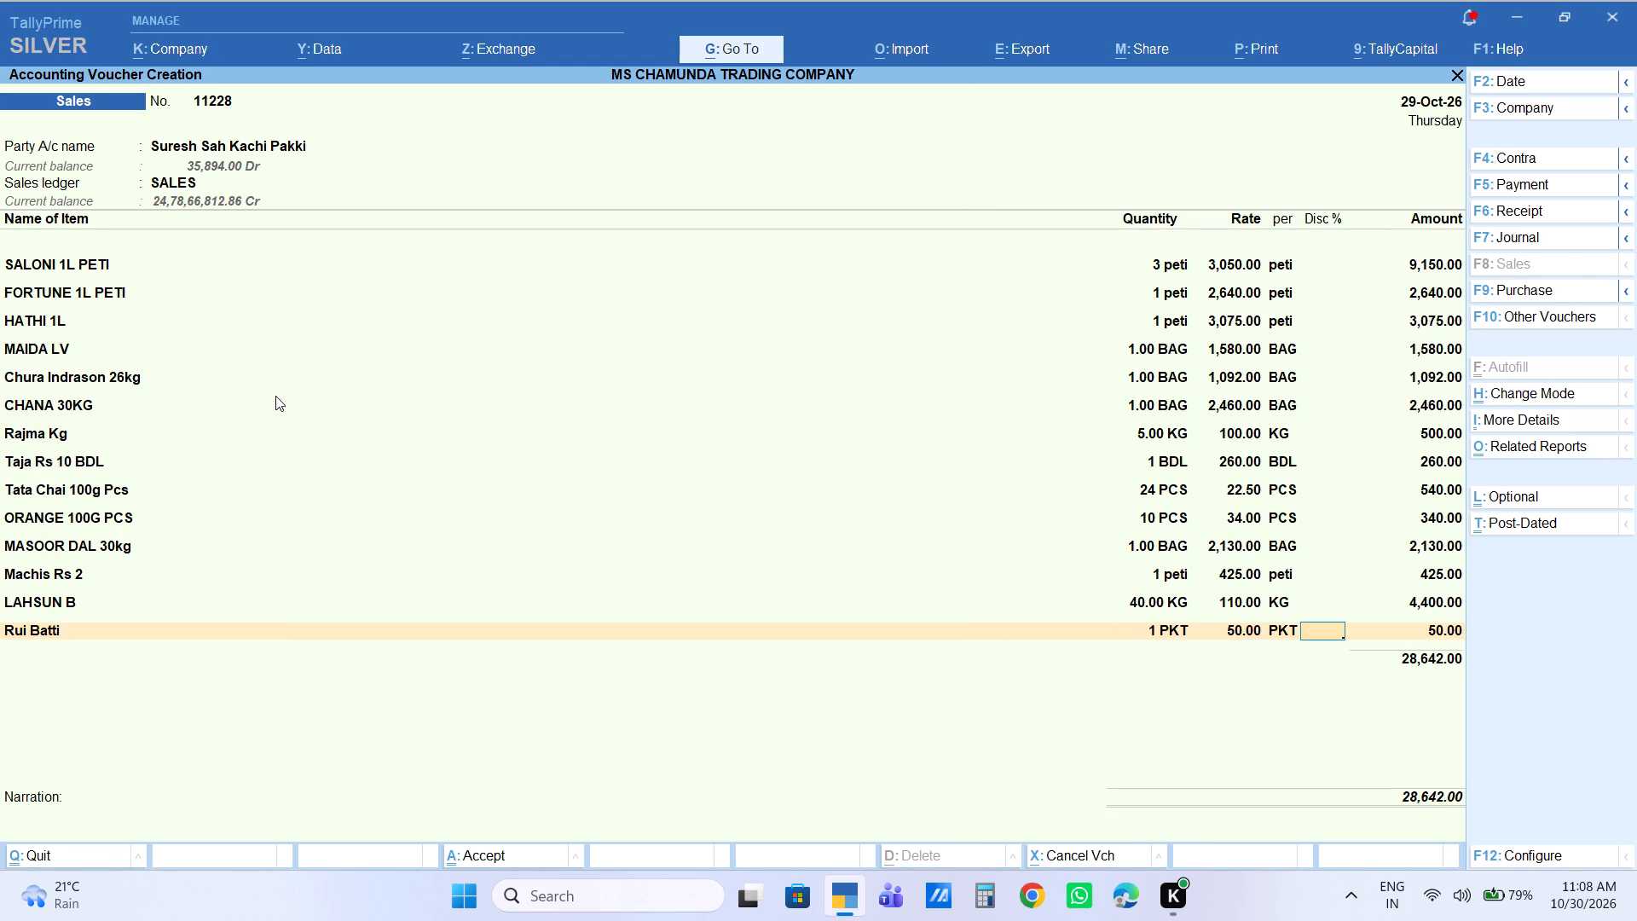
key(Return)
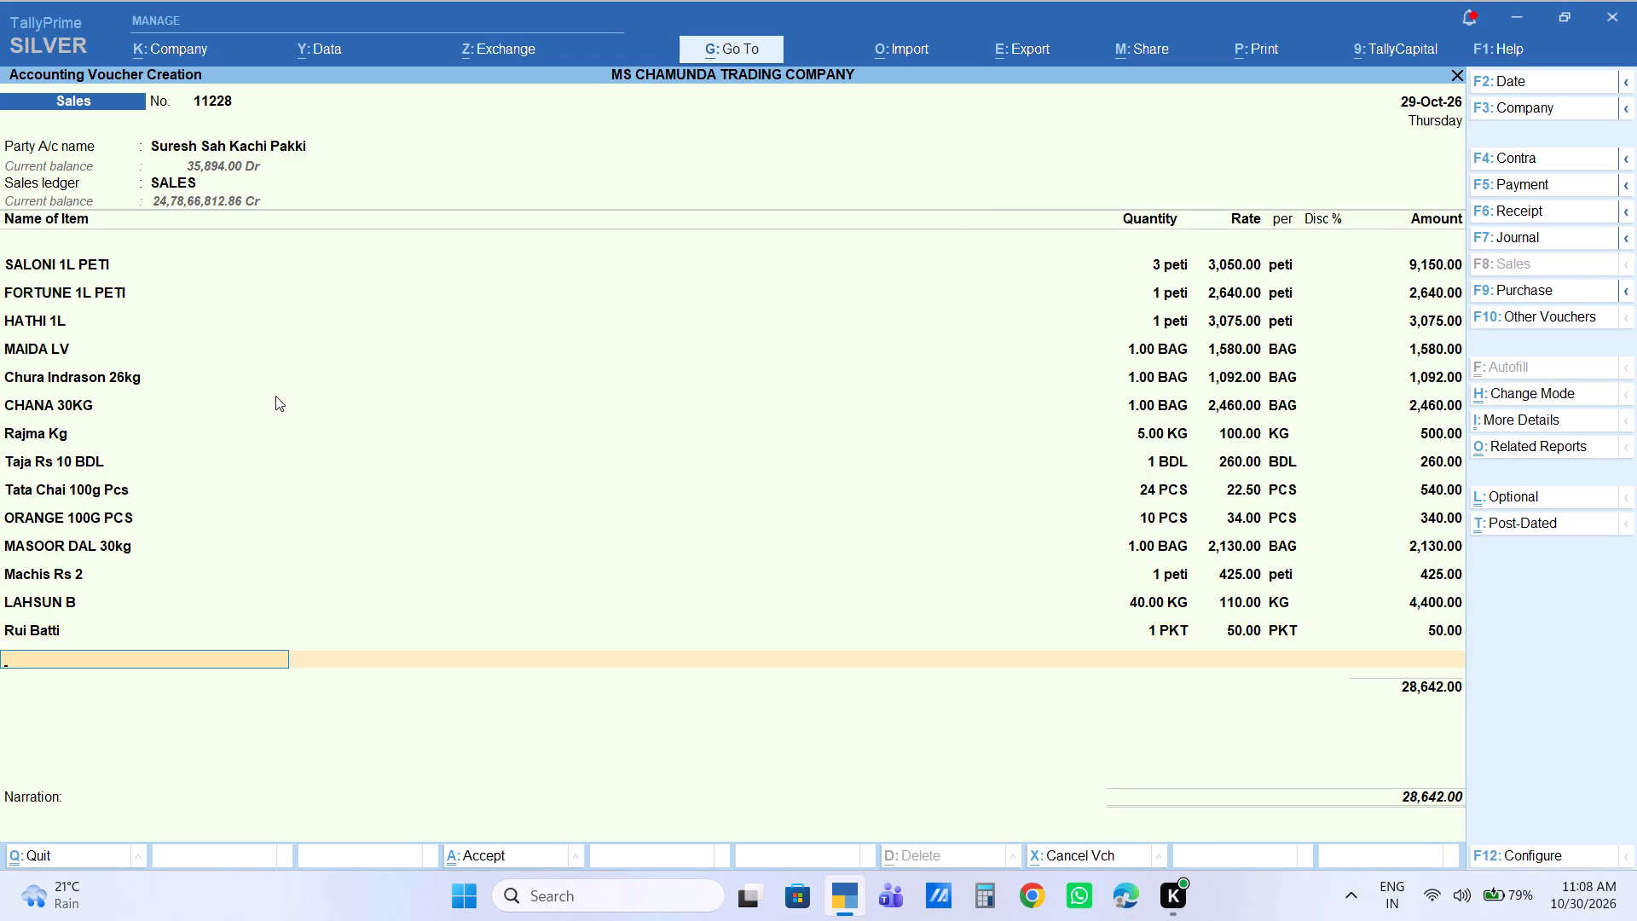
Add Mewa Rs10 as the fifteenth item with quantity 2 bundles and set its amount to 360.
text(mewa)
key(Down)
key(Down)
key(Down)
key(Down)
key(Down)
key(Down)
key(Down)
key(Down)
key(Down)
key(Down)
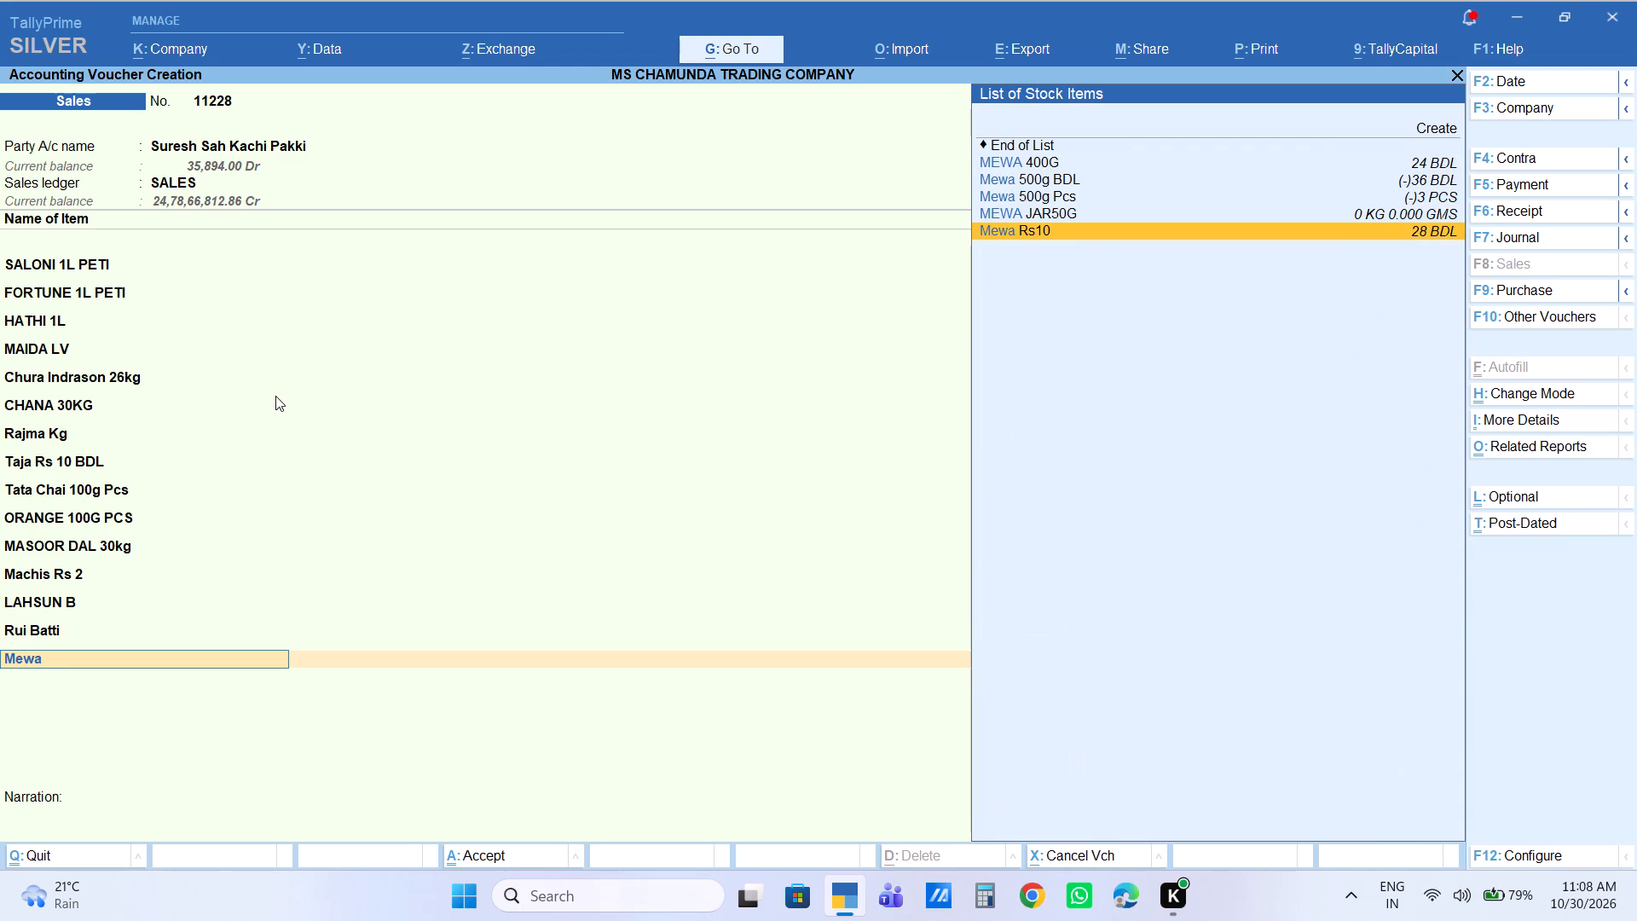
key(Return)
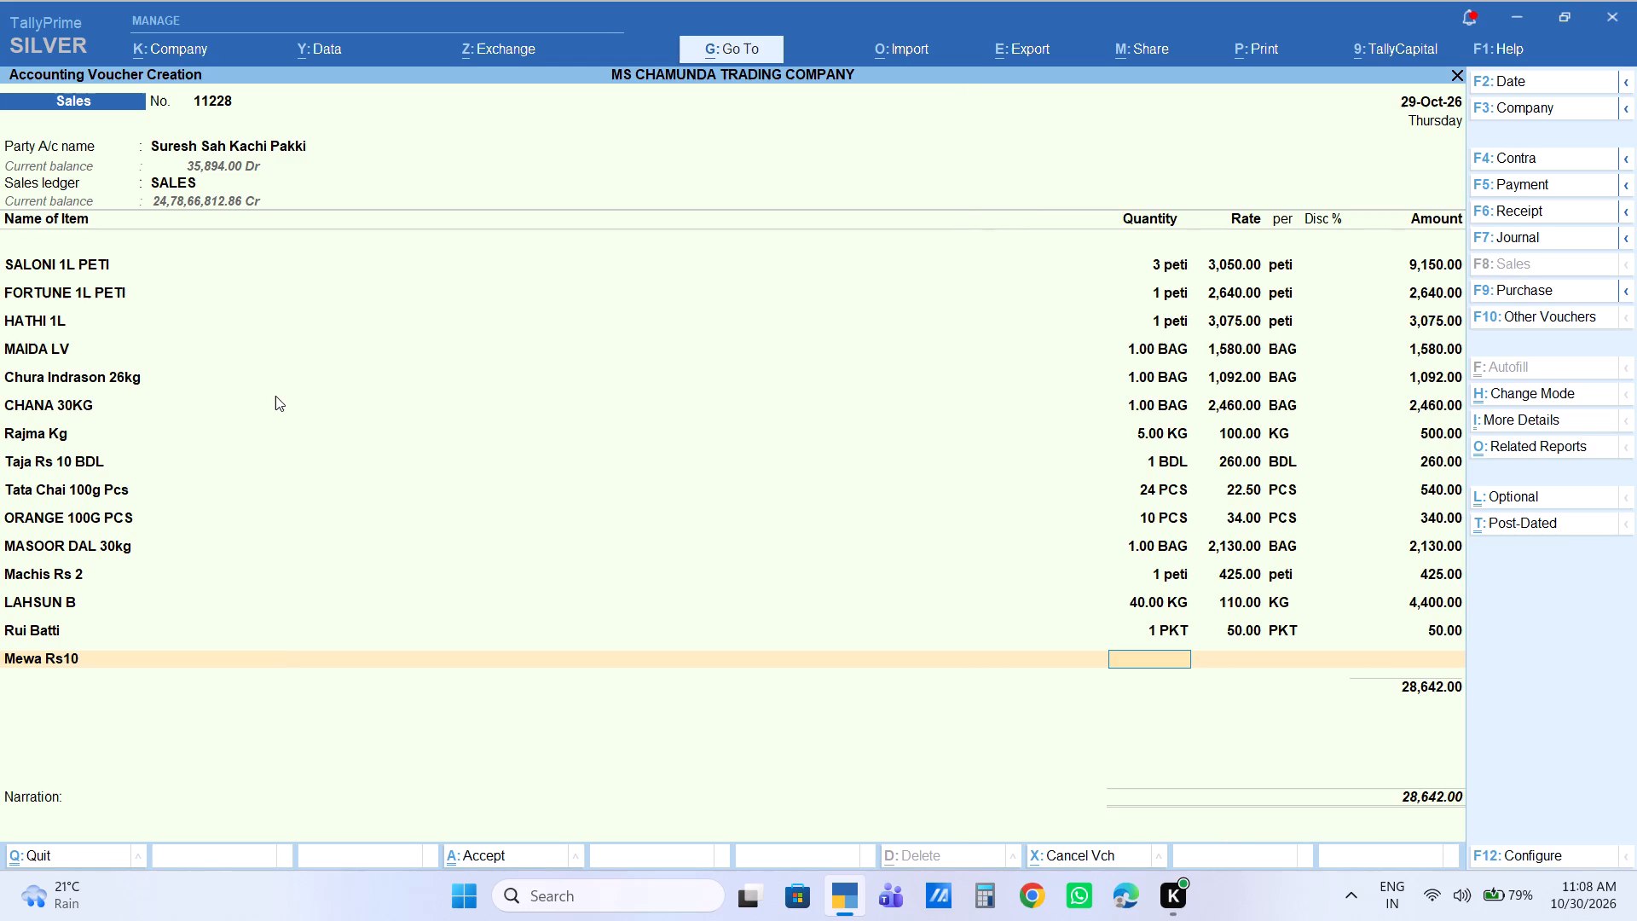
key(2)
key(Return)
key(Return)
key(Return)
key(Return)
text(360)
key(Return)
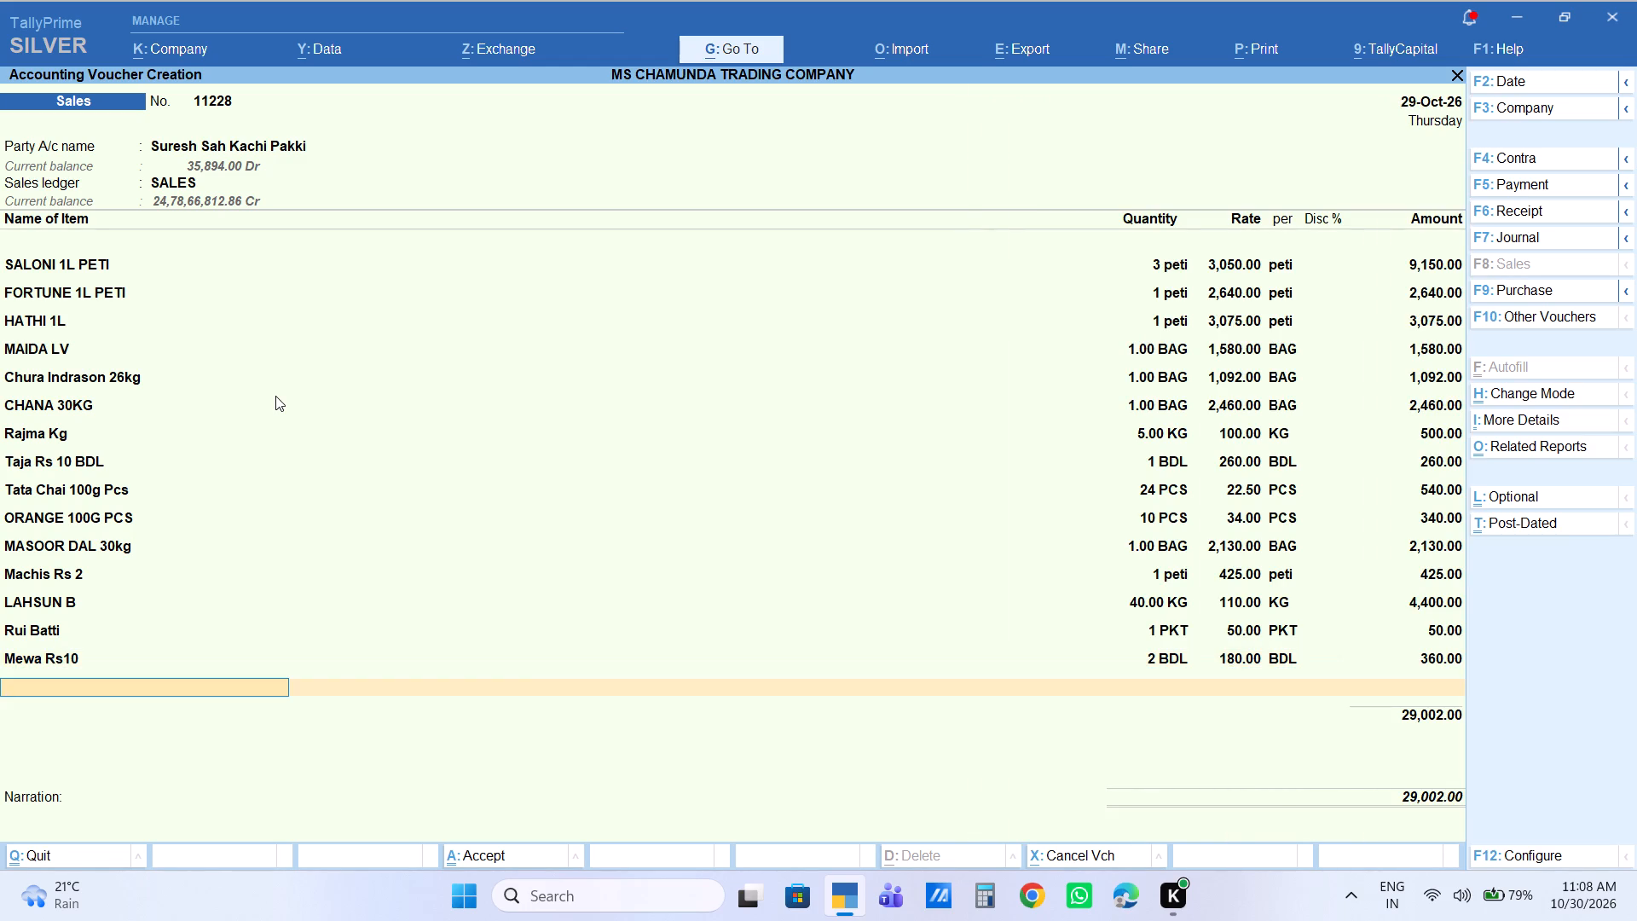
Add KK REGULAR 26KG as the sixteenth item with quantity 2 bags, keeping the default rate and amount.
text(kk)
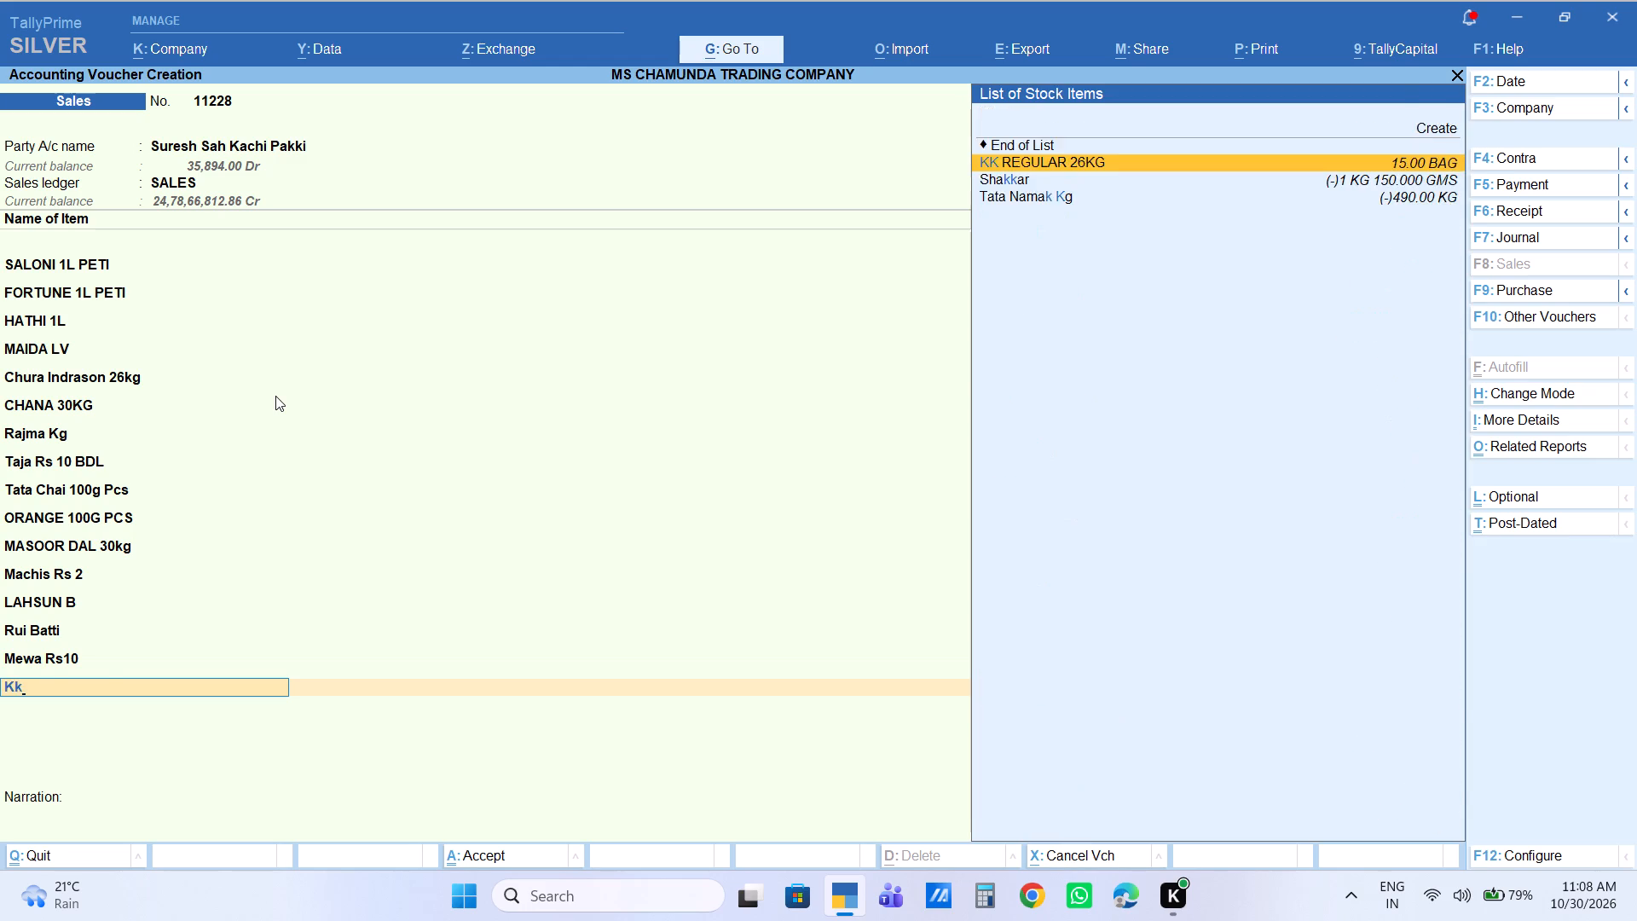
key(Return)
key(2)
key(Return)
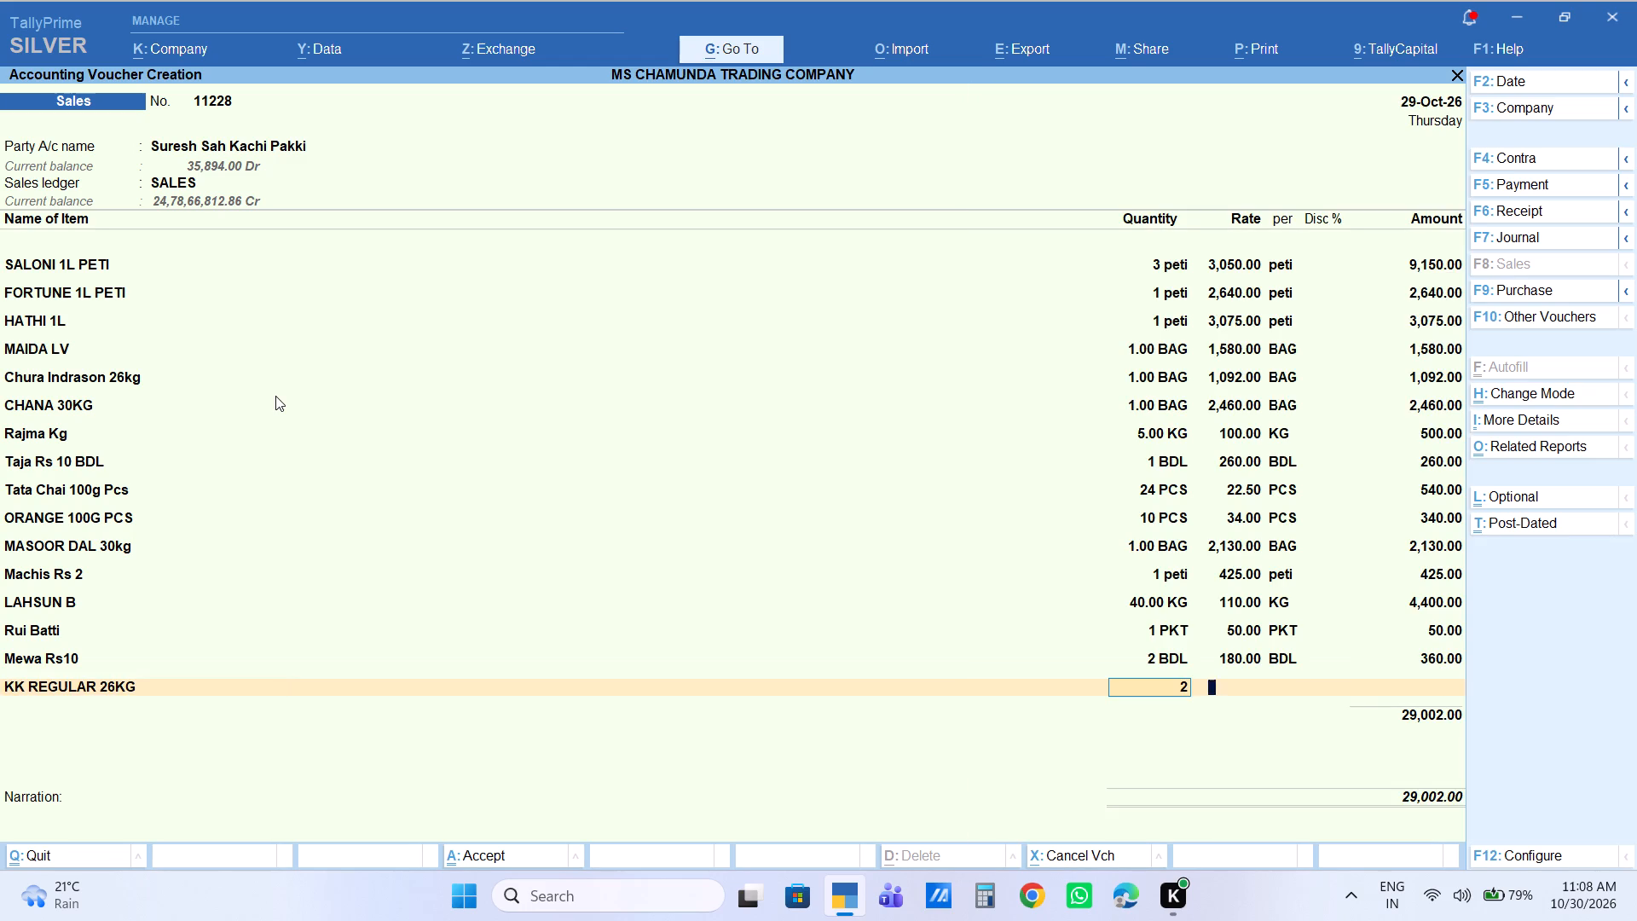
key(Return)
key(Return)
key(Return)
key(Return)
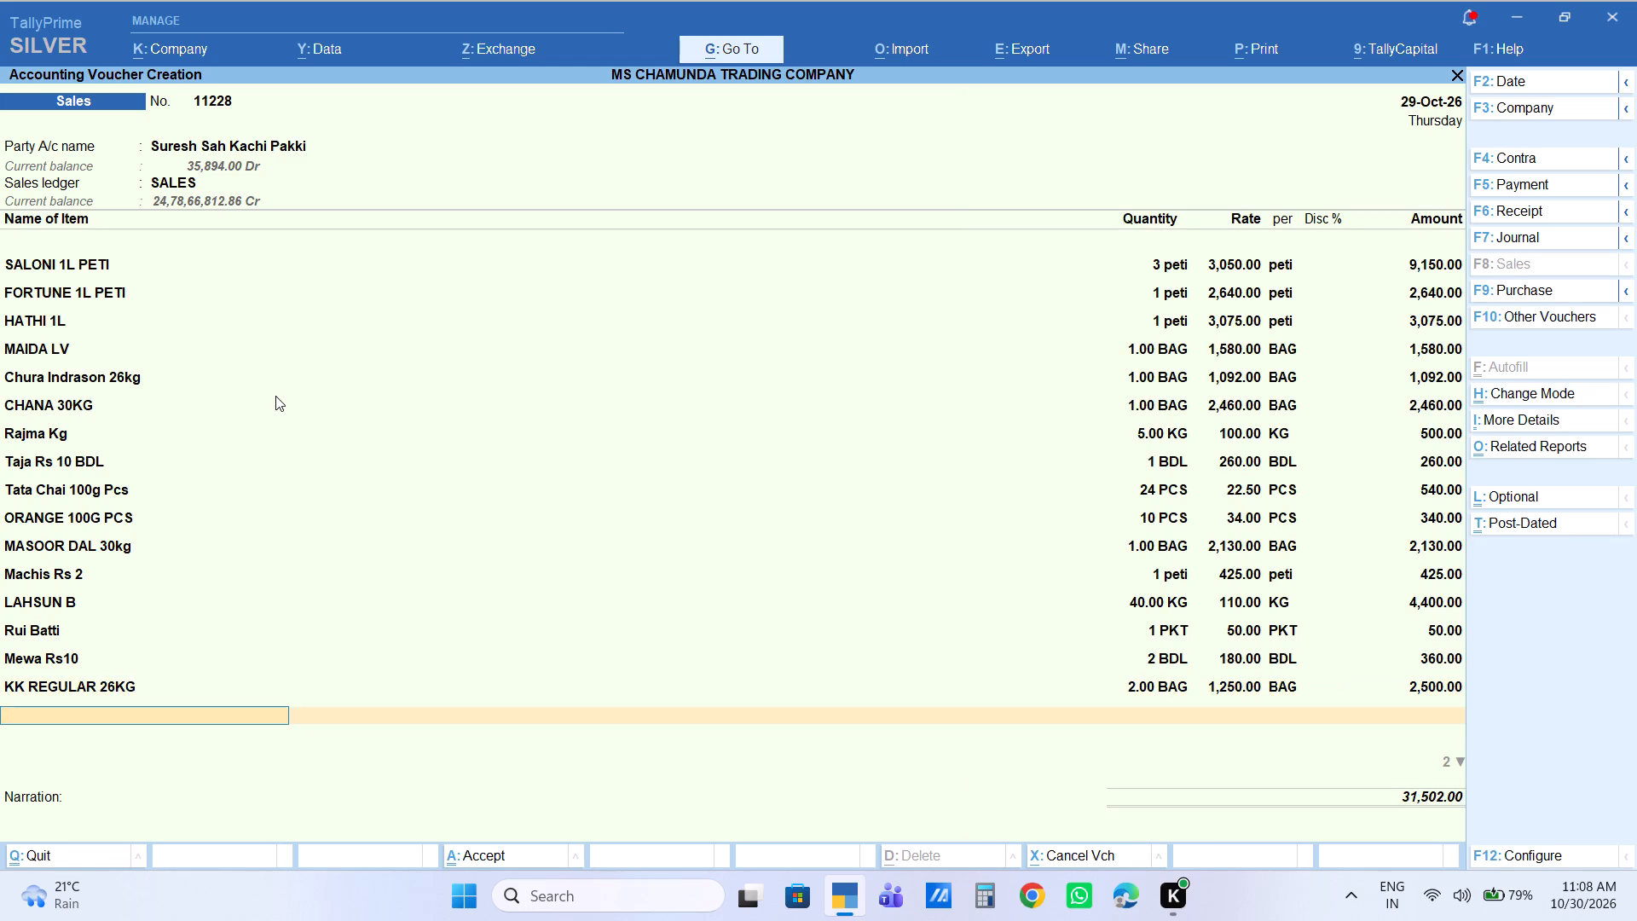
Add Royal Goranga26kg as the seventeenth item with quantity 2 bags, keeping the default rate and amount.
text(roya)
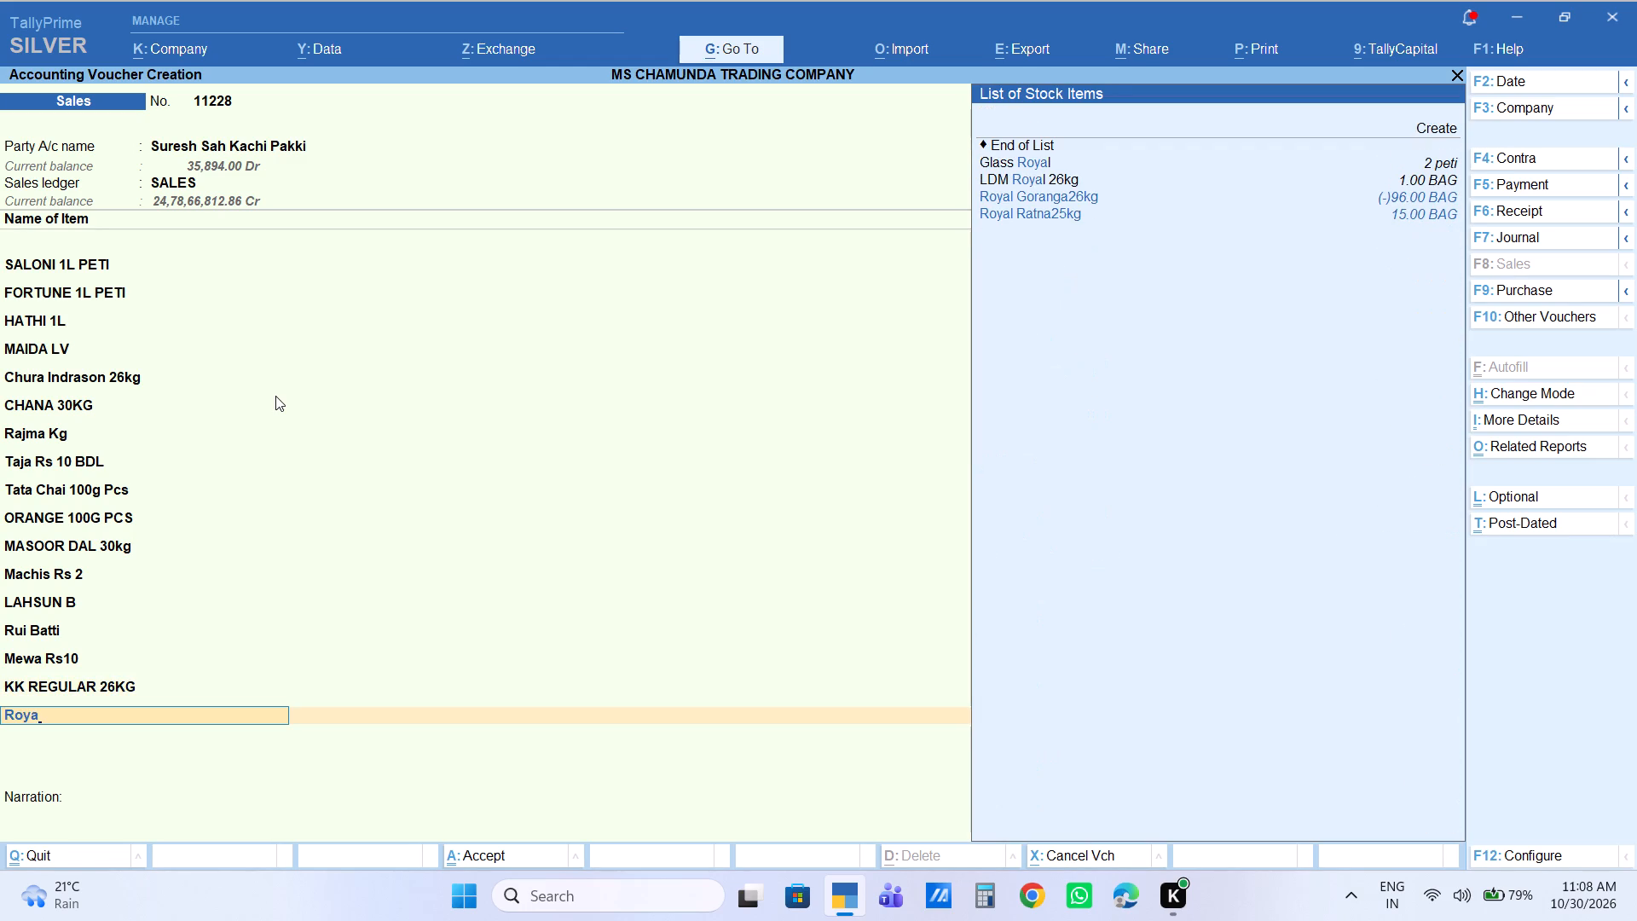
key(Down)
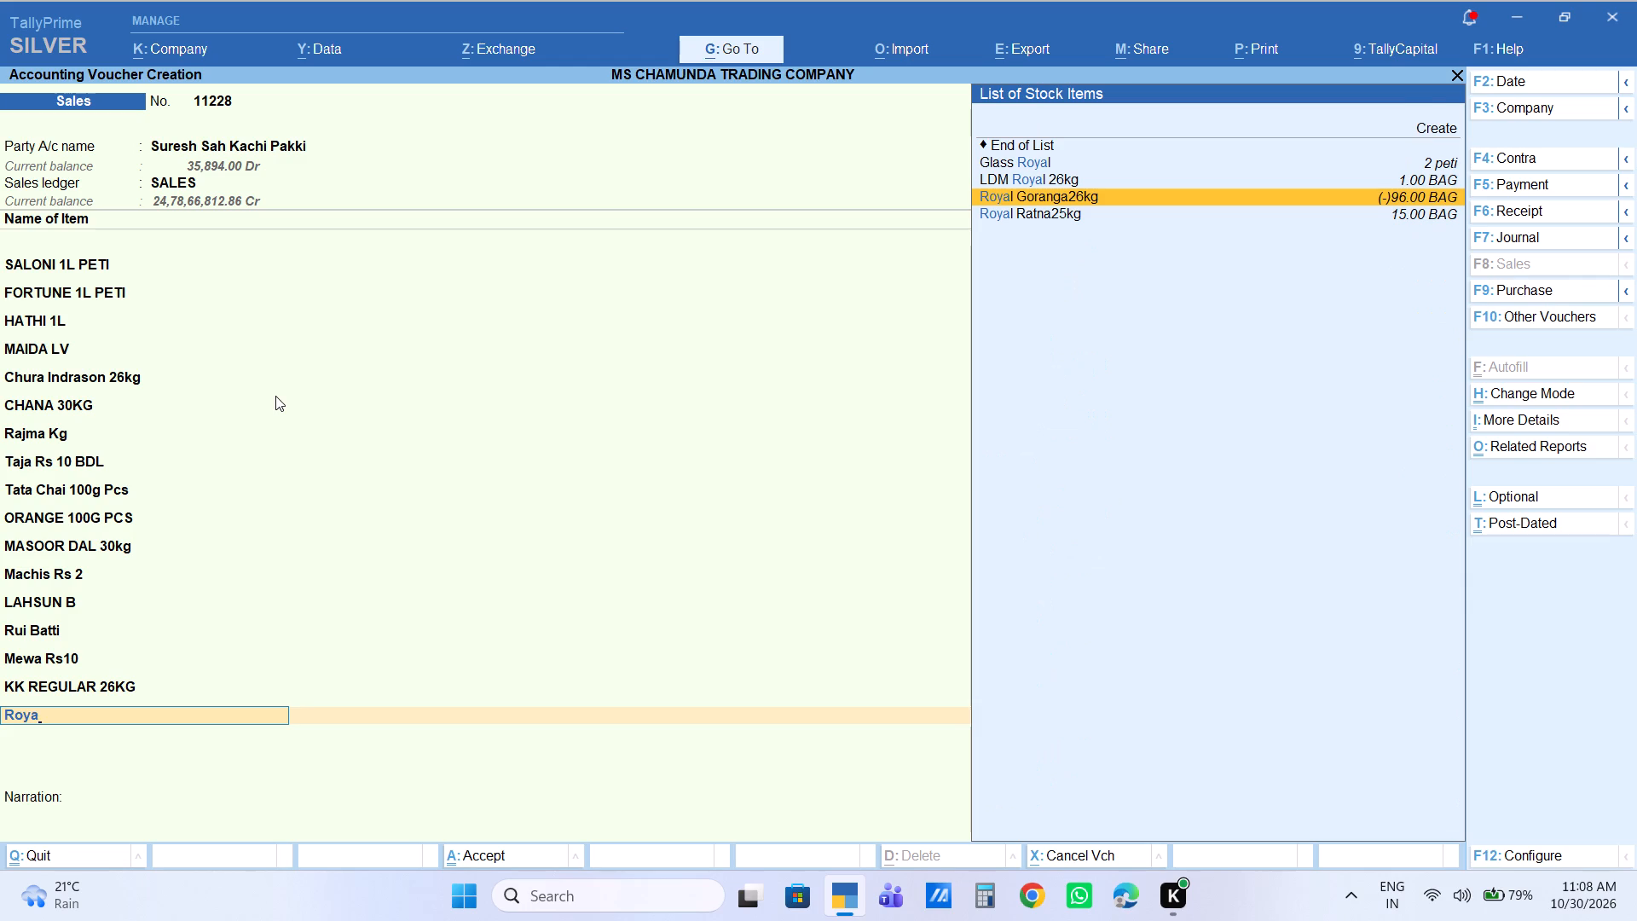
key(Return)
key(2)
key(Return)
key(Return)
key(Return)
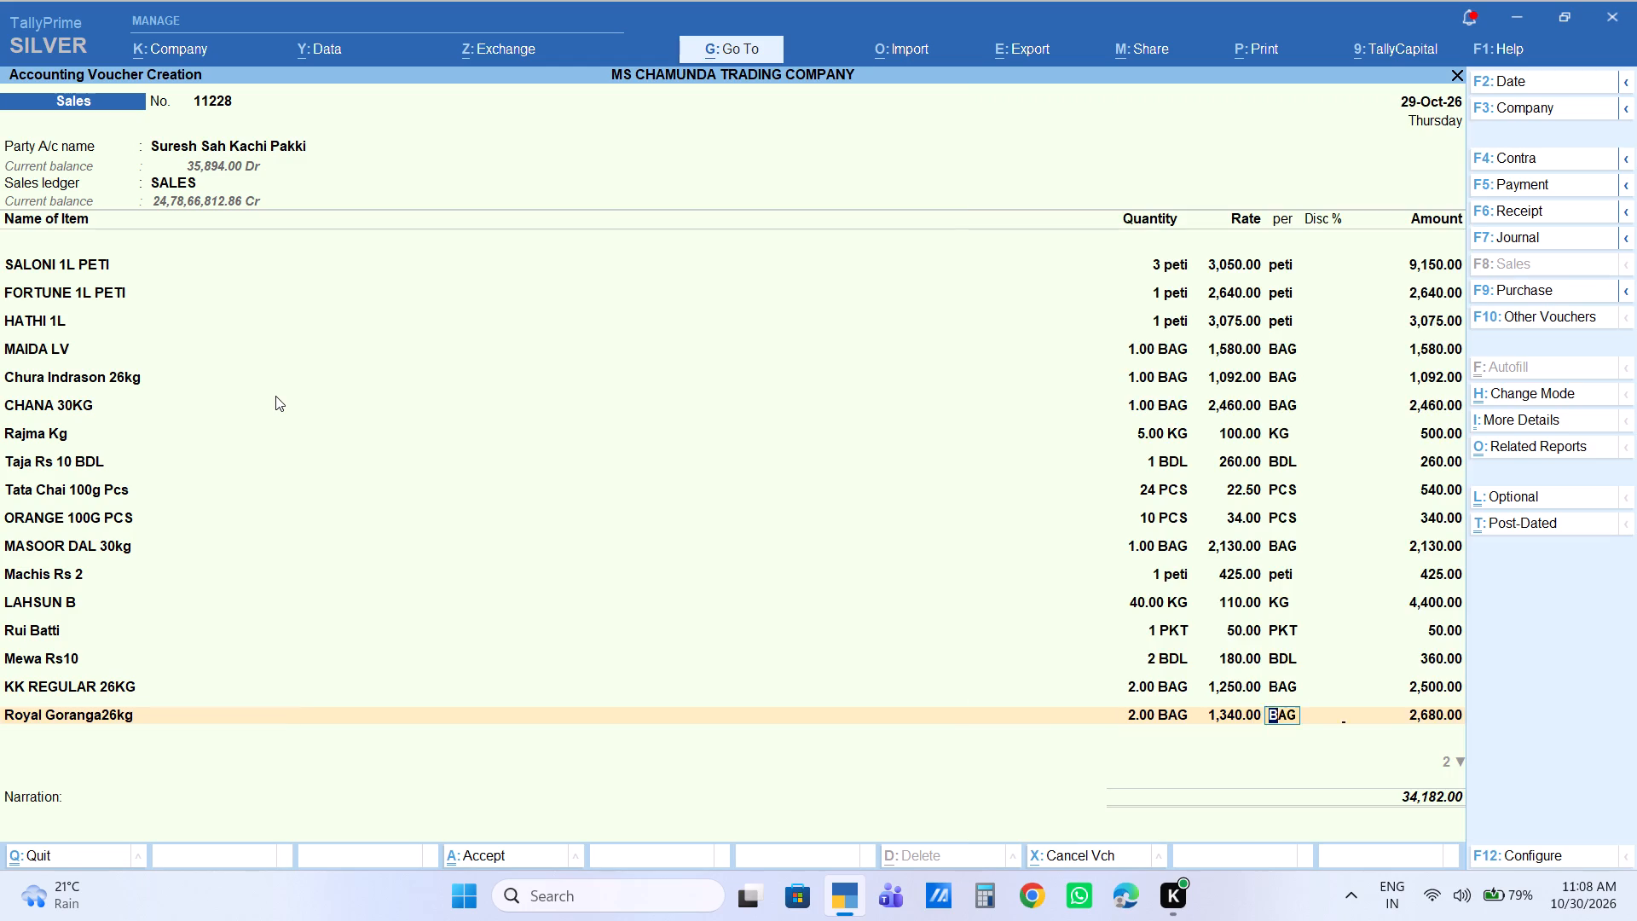
key(Return)
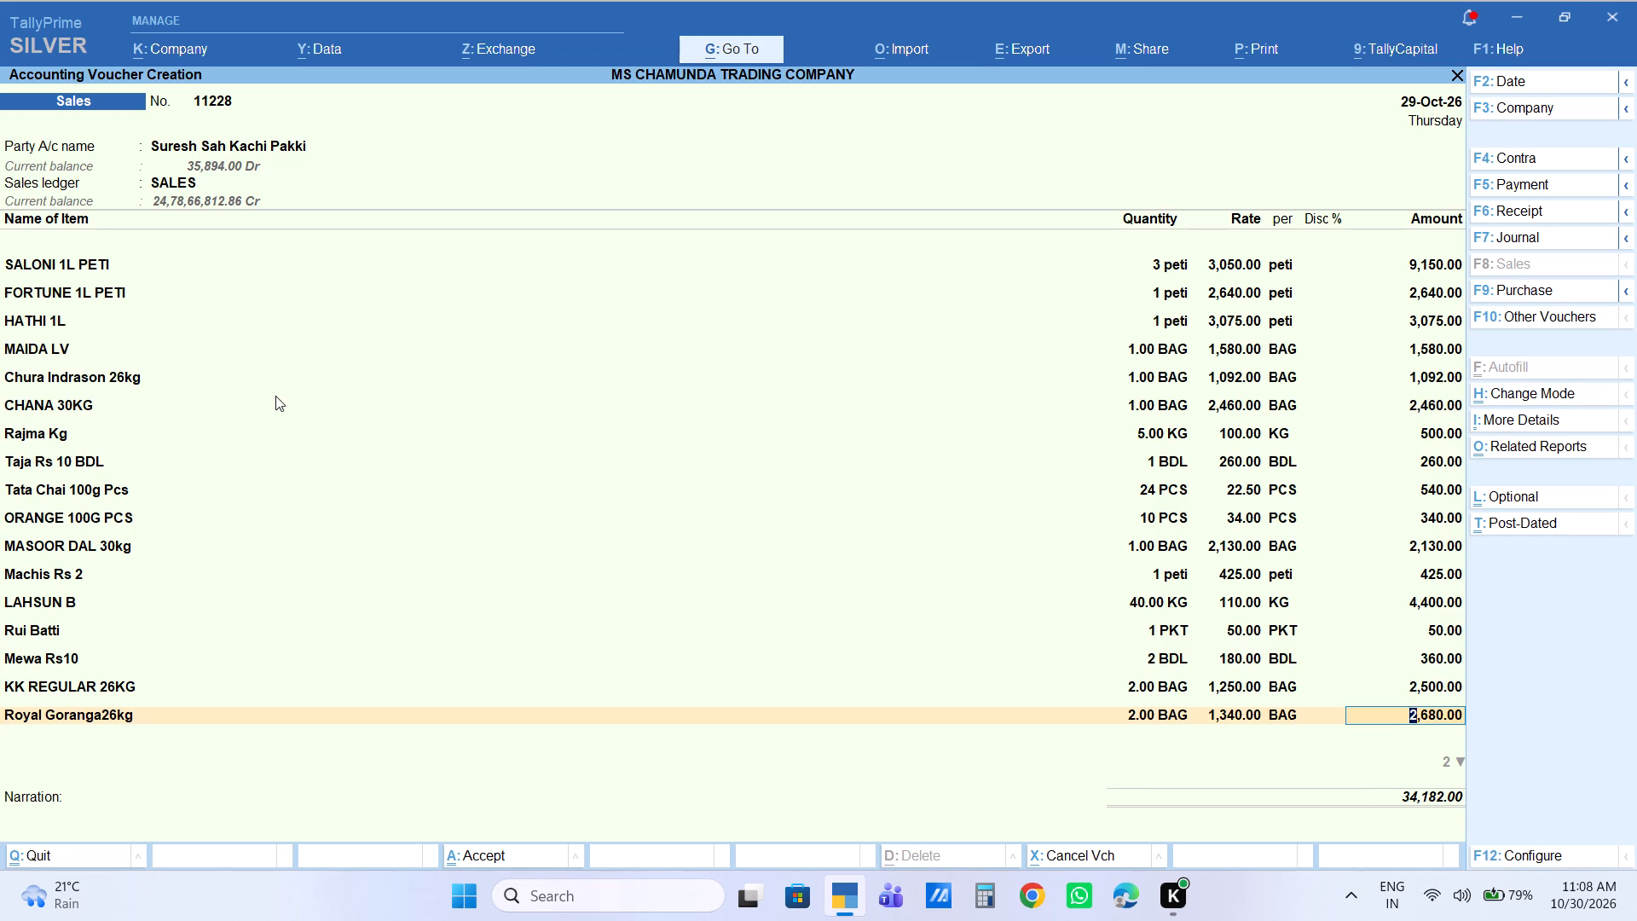
key(Return)
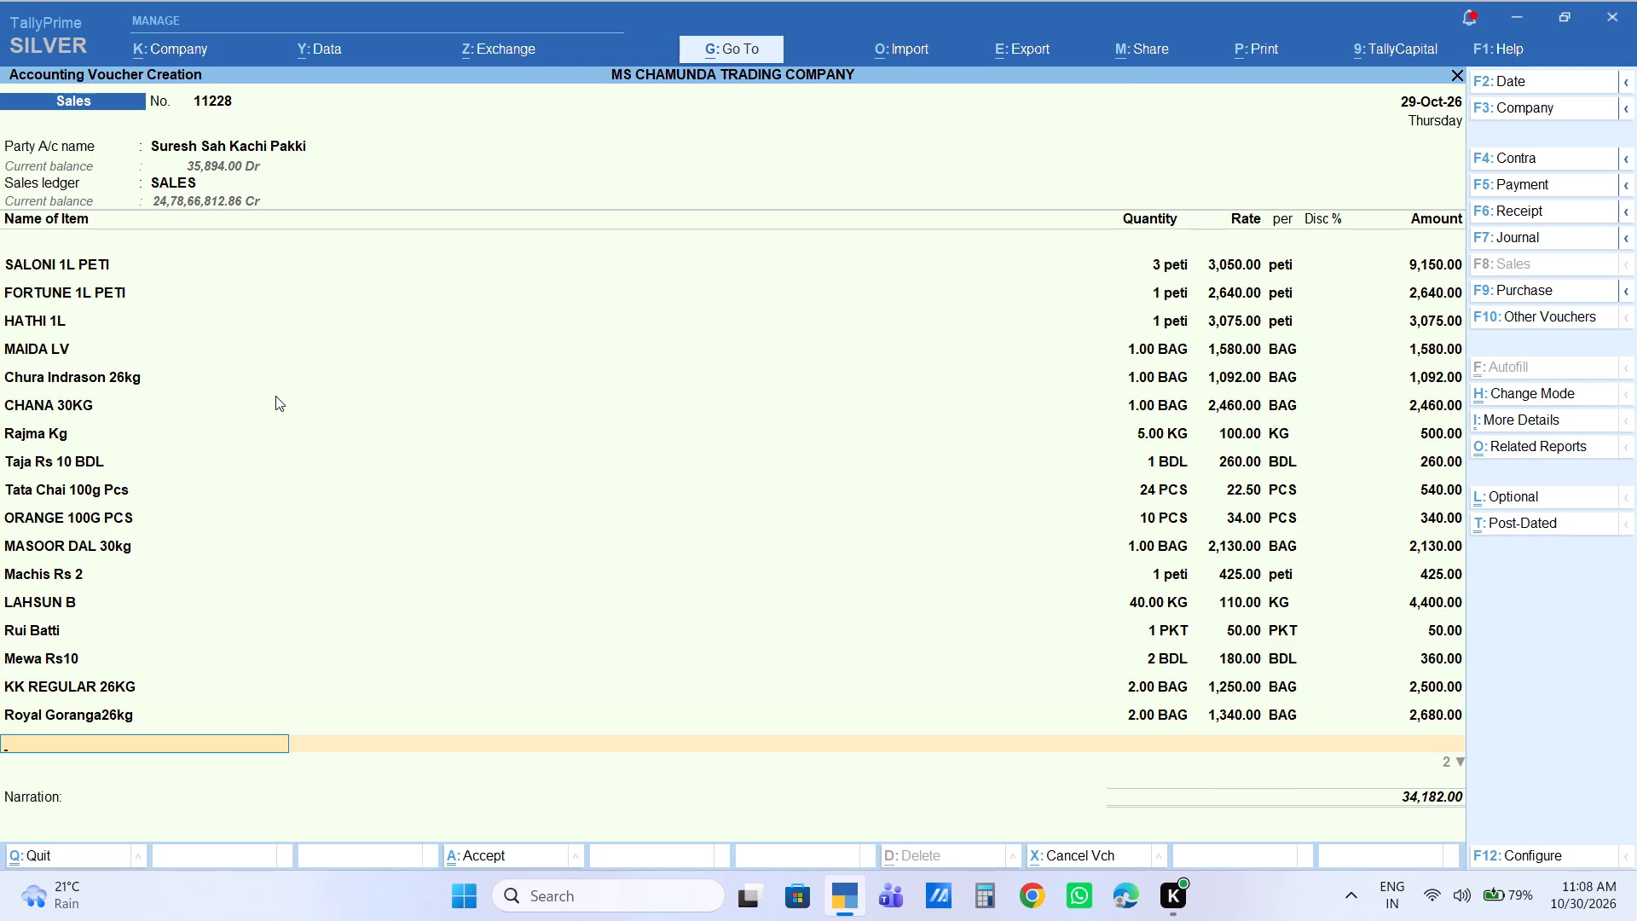
Add A Dreamlite Rs5 as the eighteenth item with quantity 2 peti, keeping the default rate and amount.
text(drea)
key(Down)
key(Down)
key(Down)
key(Return)
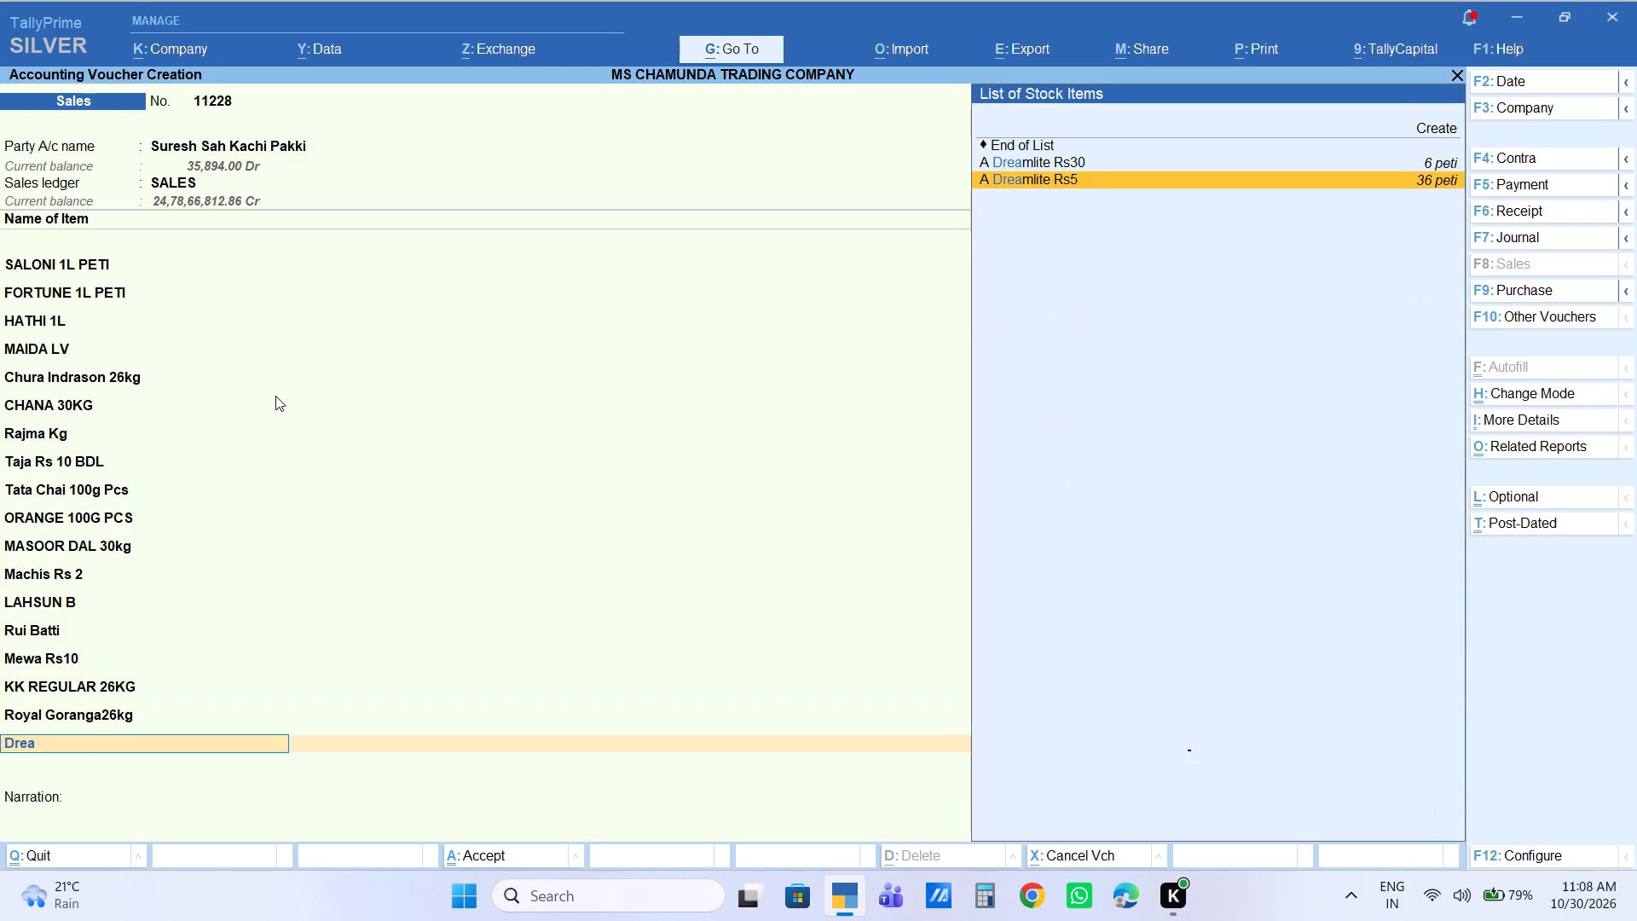
key(2)
key(Return)
key(Return)
key(Return)
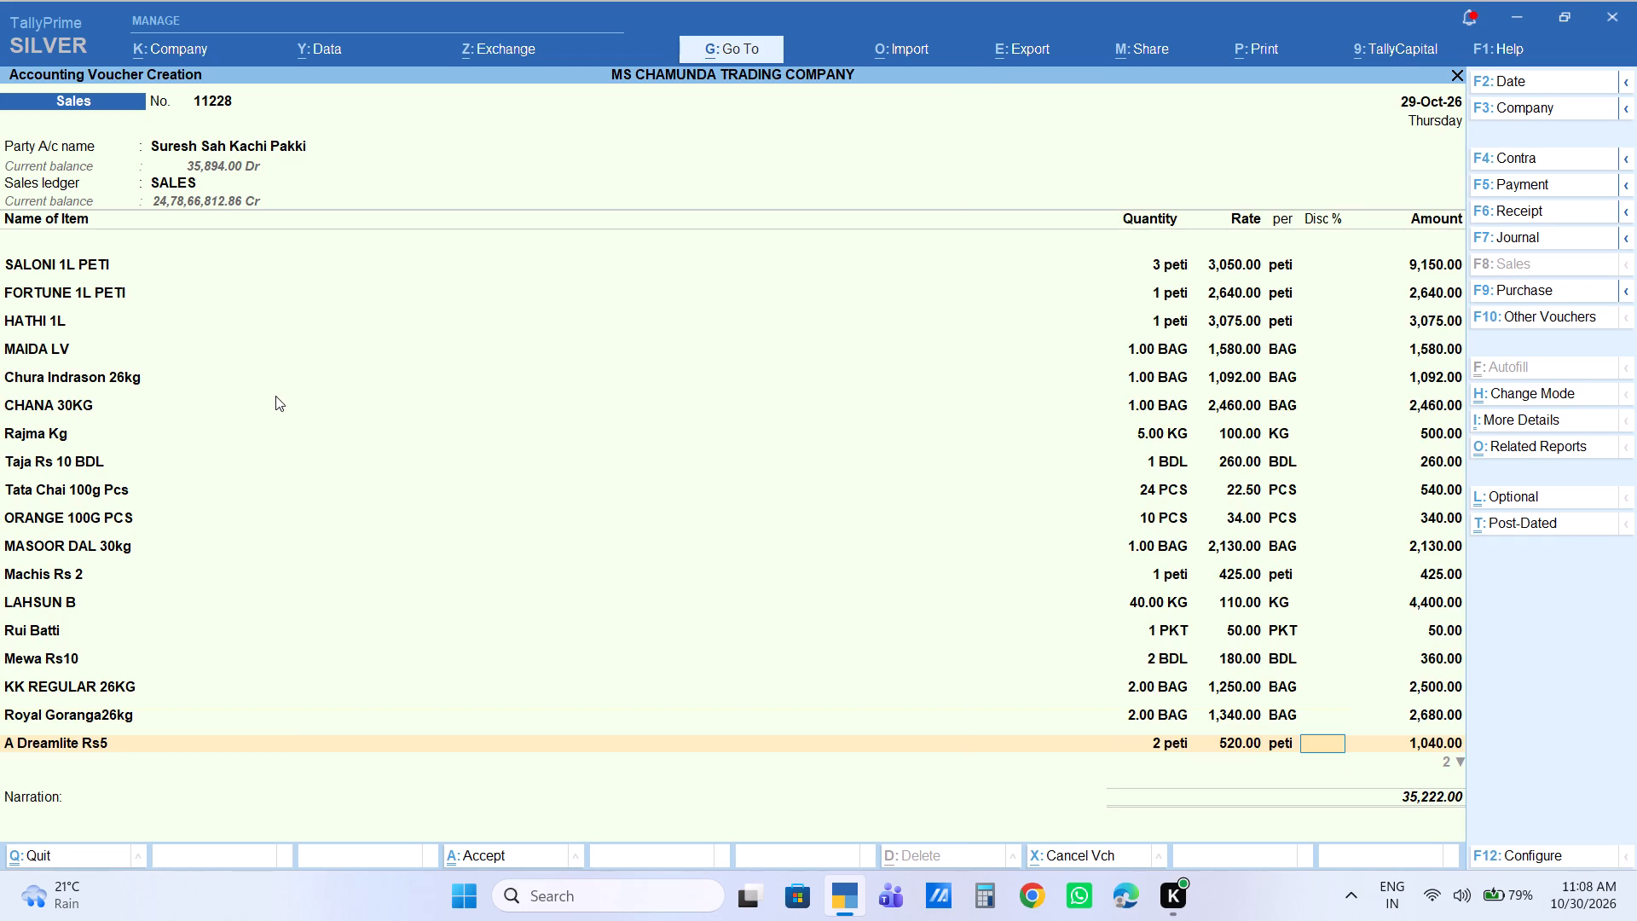
key(Return)
key(Return)
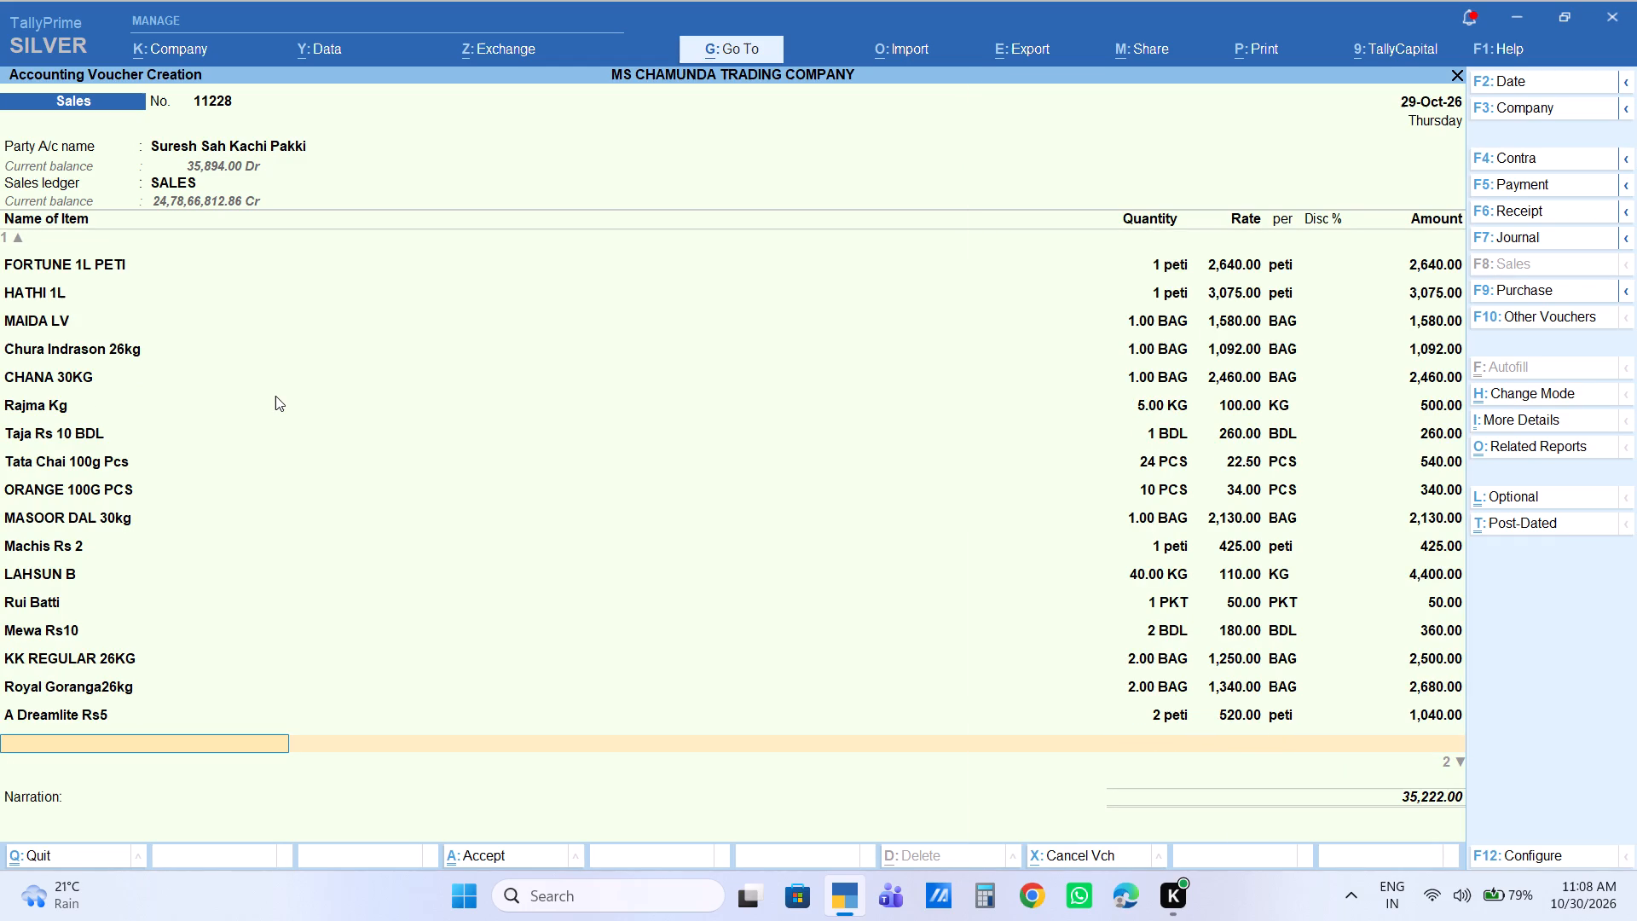
Add P Dudh BiscuitRS5 as the nineteenth item with quantity 1 peti, keeping the default rate and amount.
text(p dud)
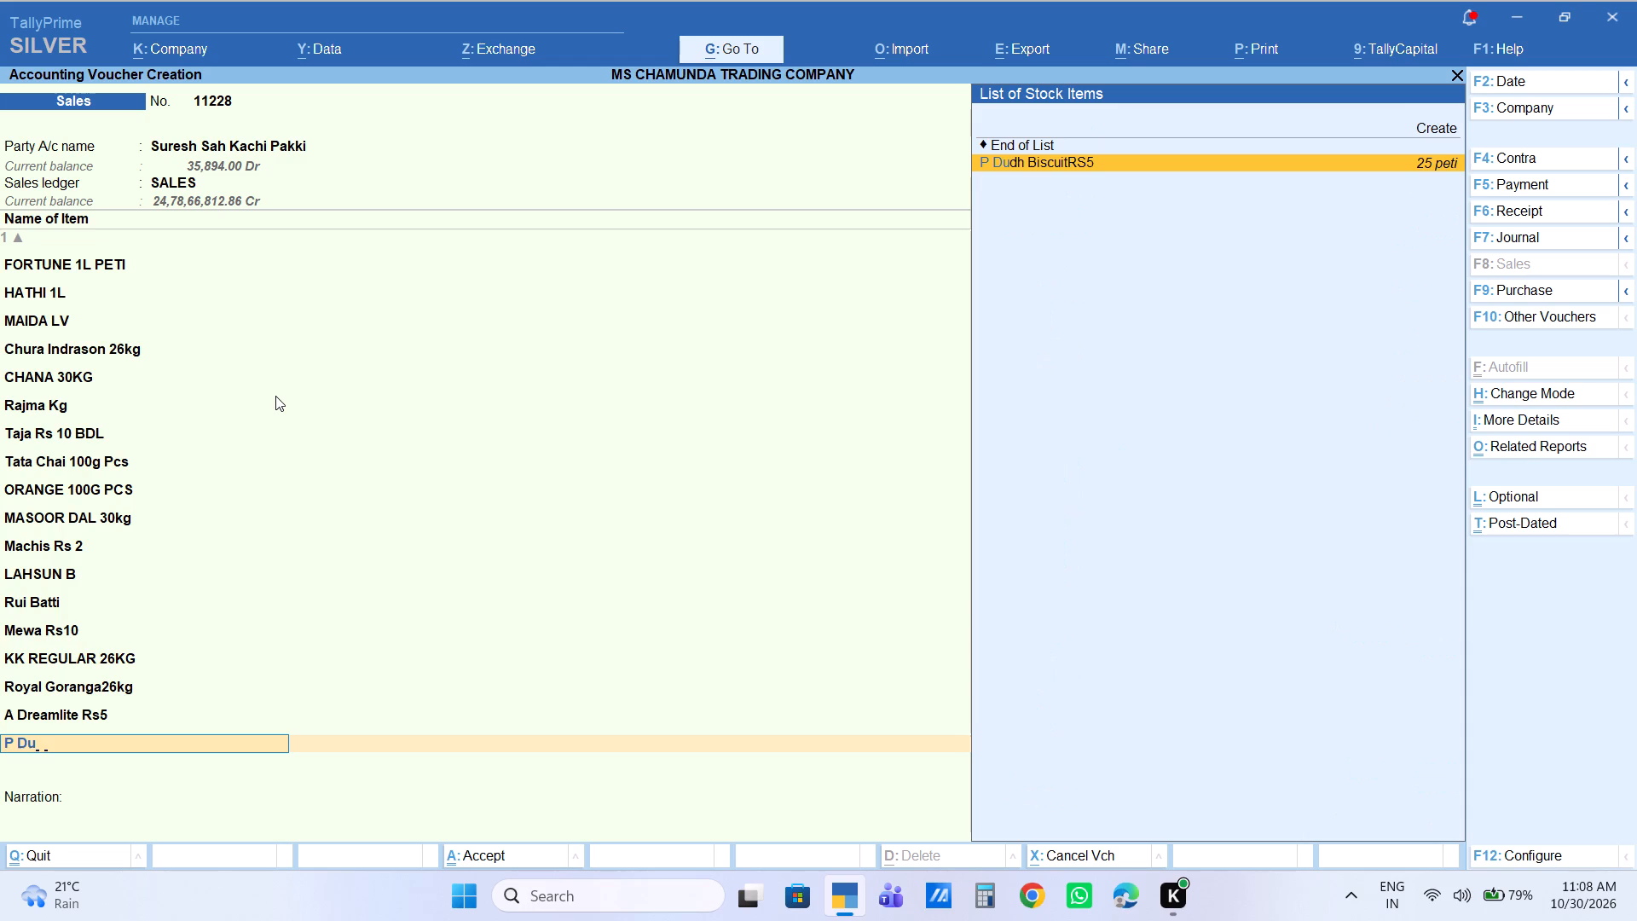
key(Return)
key(1)
key(Return)
key(Return)
key(Return)
key(Return)
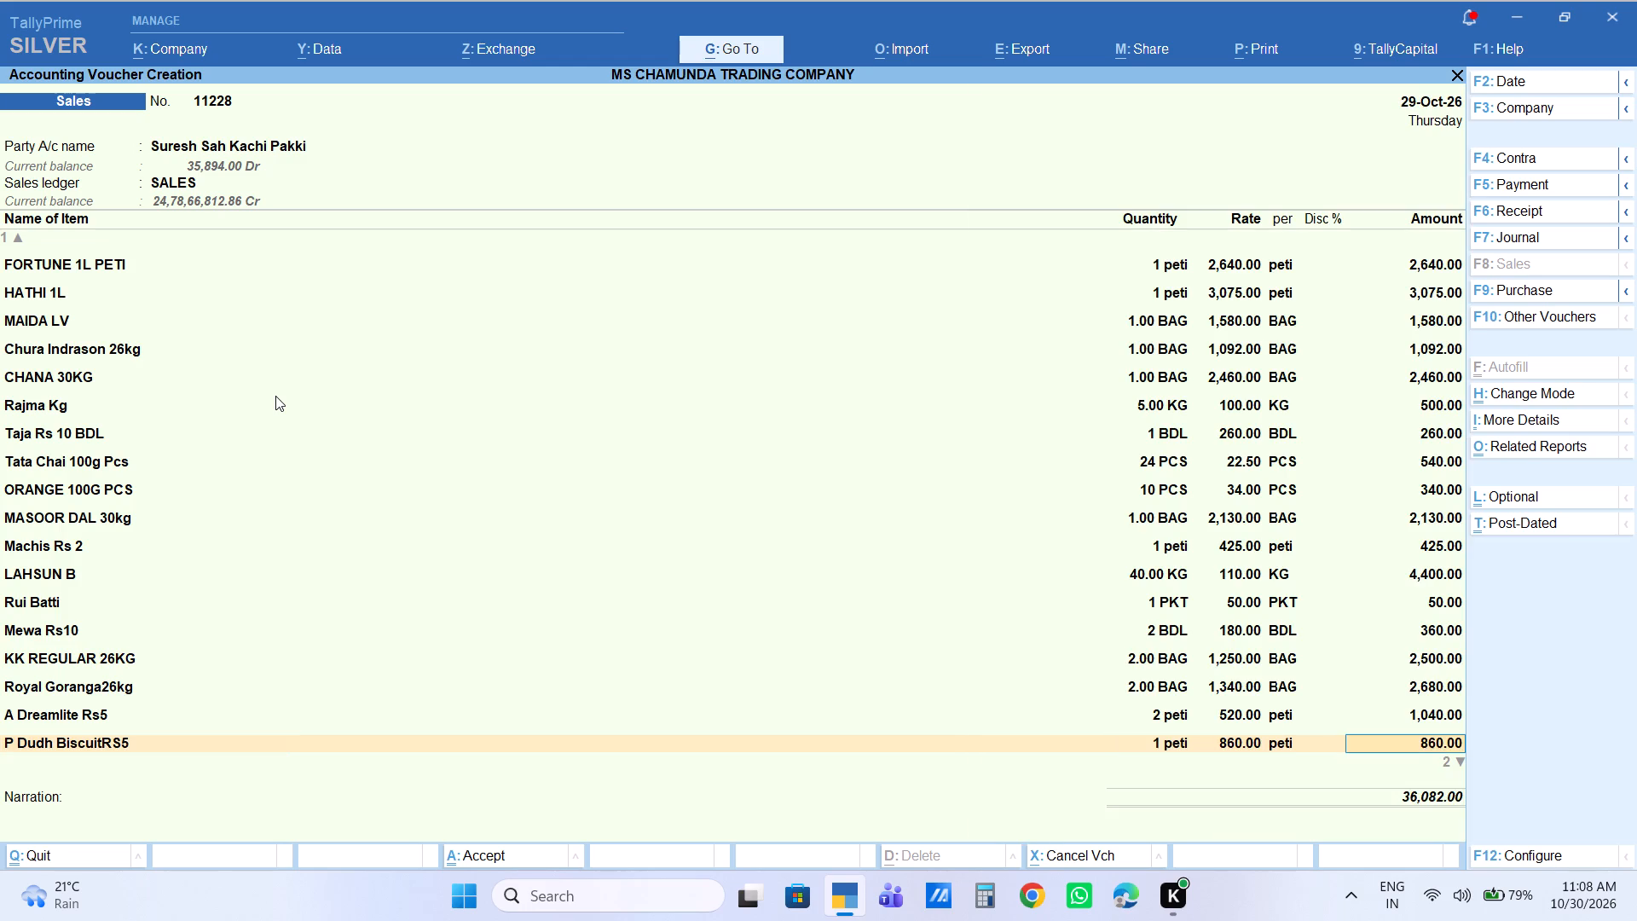
key(Return)
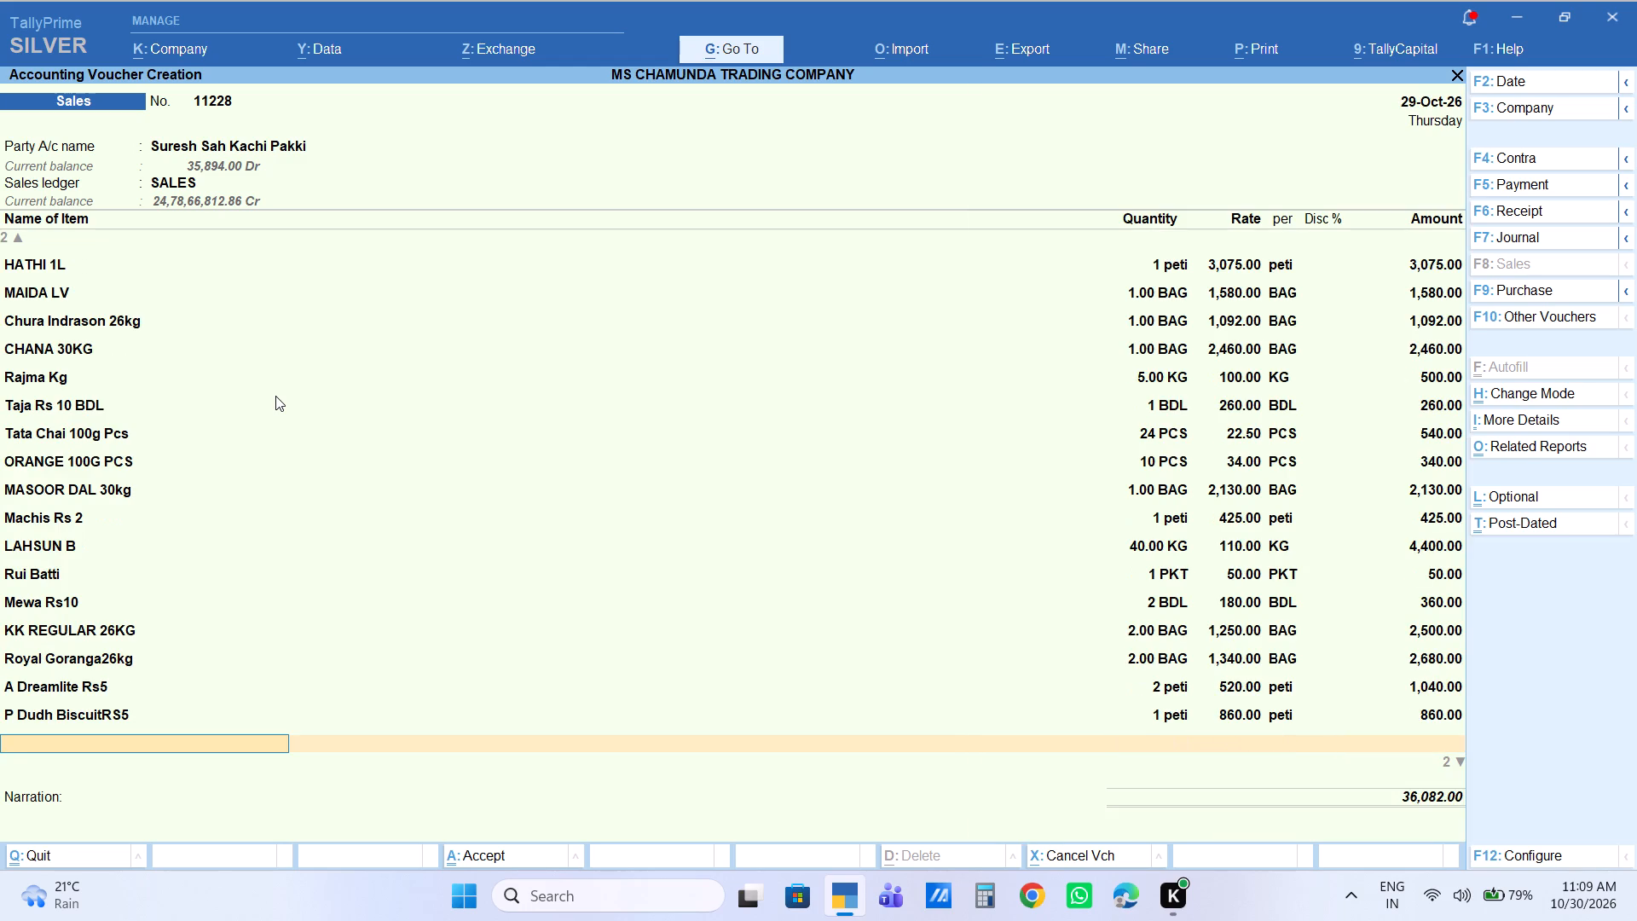
Review the amounts of the items entered so far, going up to the first item and back down the list.
key(BackSpace)
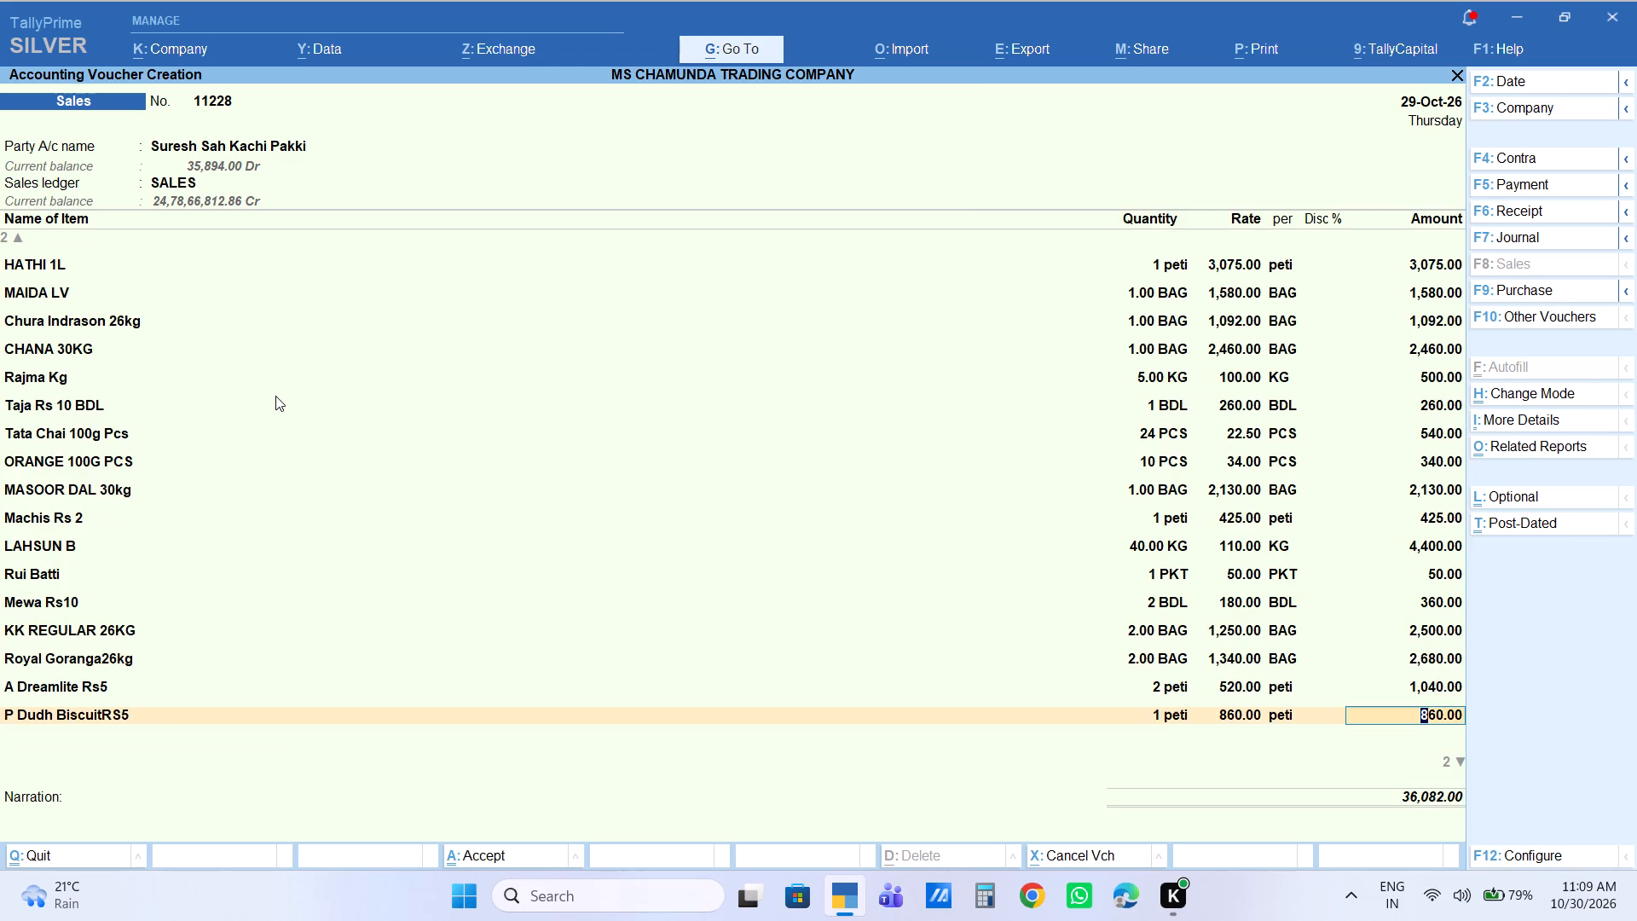
key(Up)
key(Up)
key(Up)
key(Up)
key(Up)
key(Up)
key(Up)
key(Up)
key(Up)
key(Up)
key(Up)
key(Up)
key(Up)
key(Up)
key(Up)
key(Up)
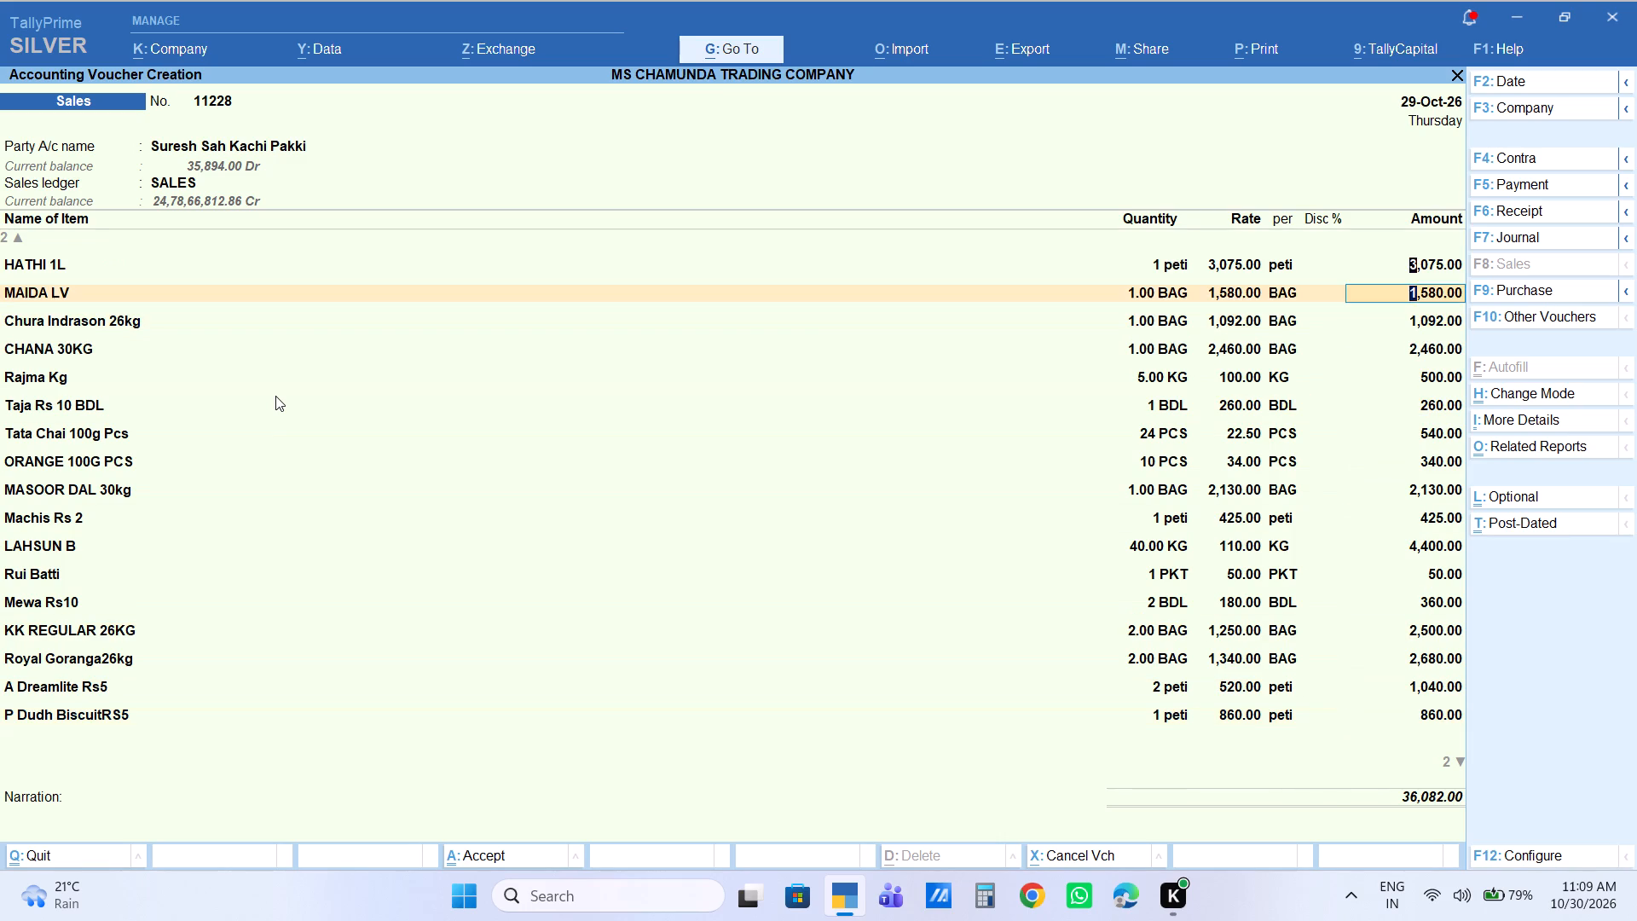
key(Up)
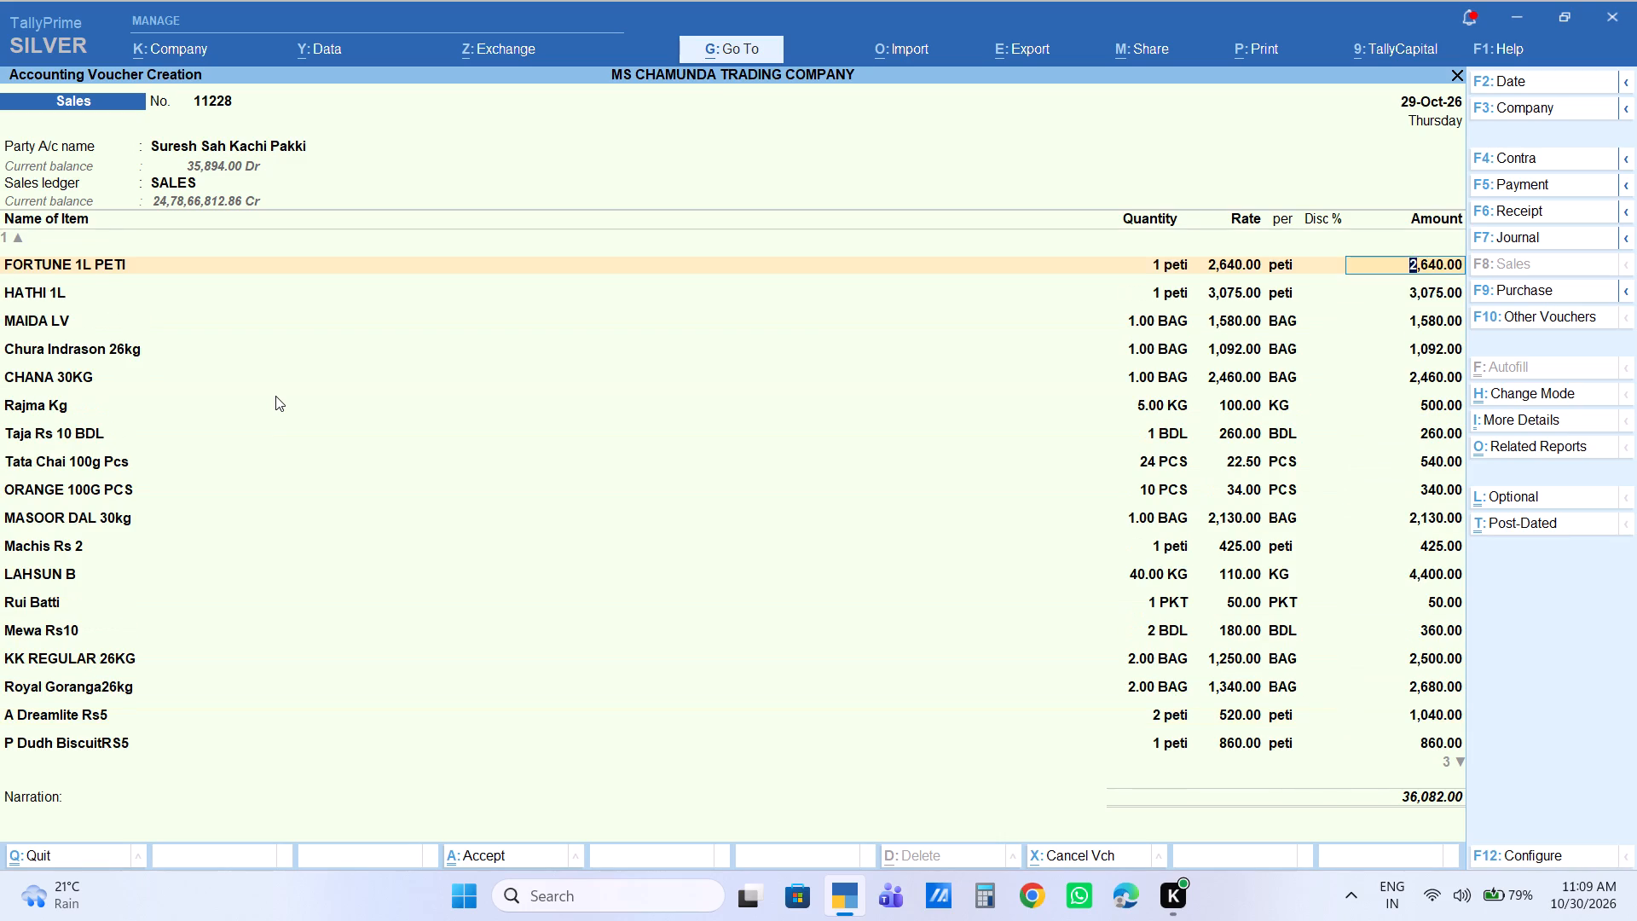
key(Up)
key(Down)
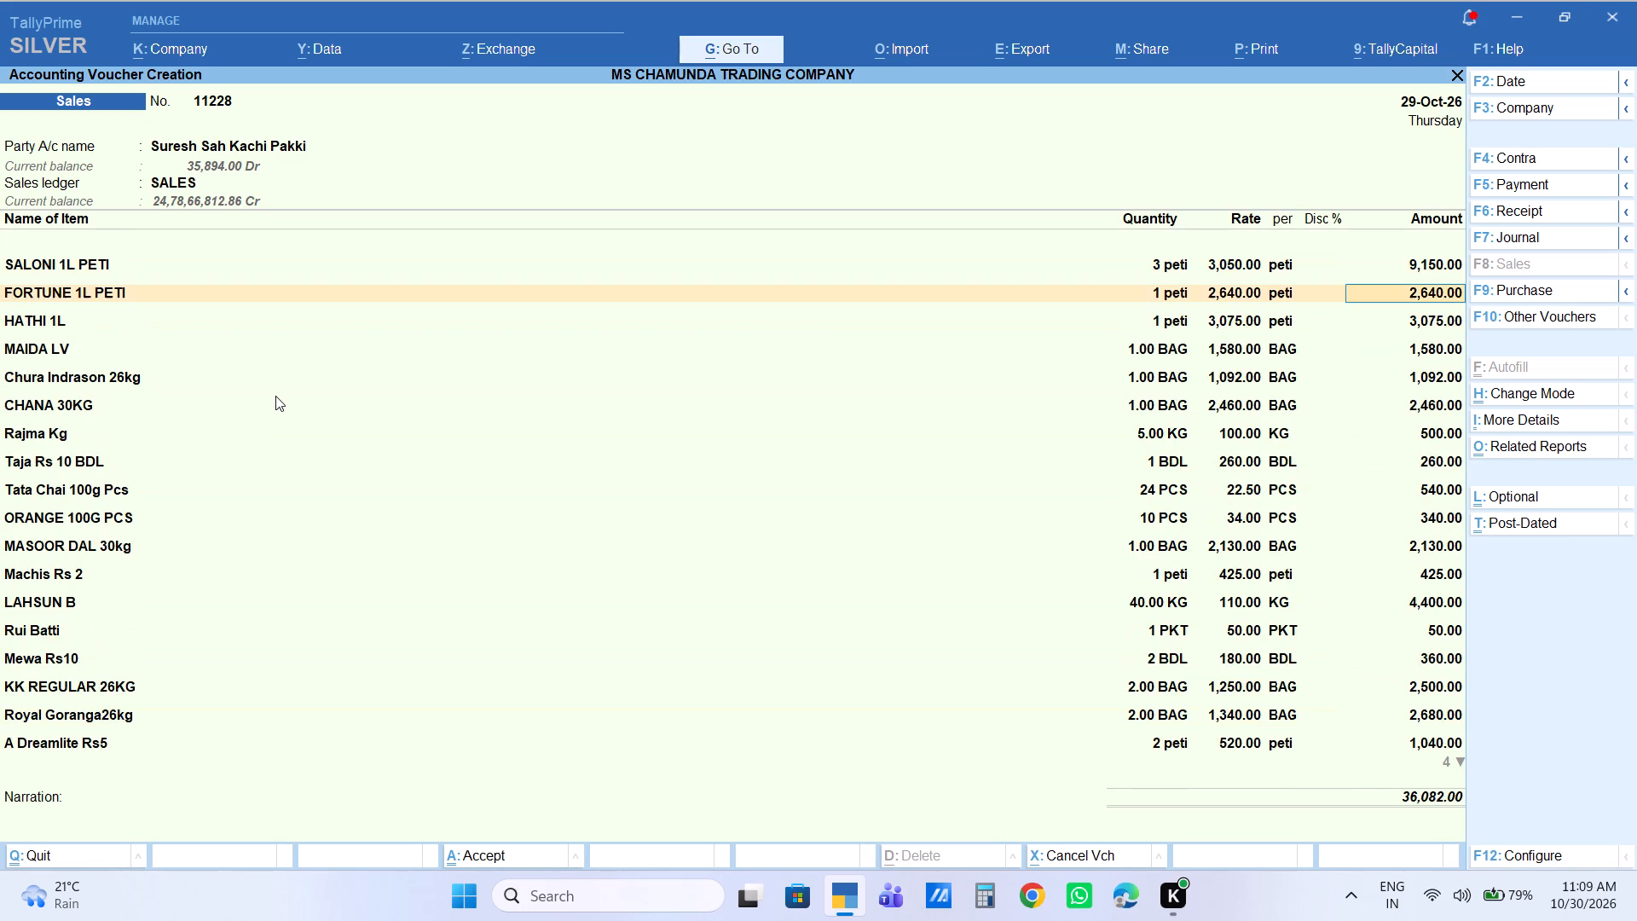
key(Down)
key(Down)
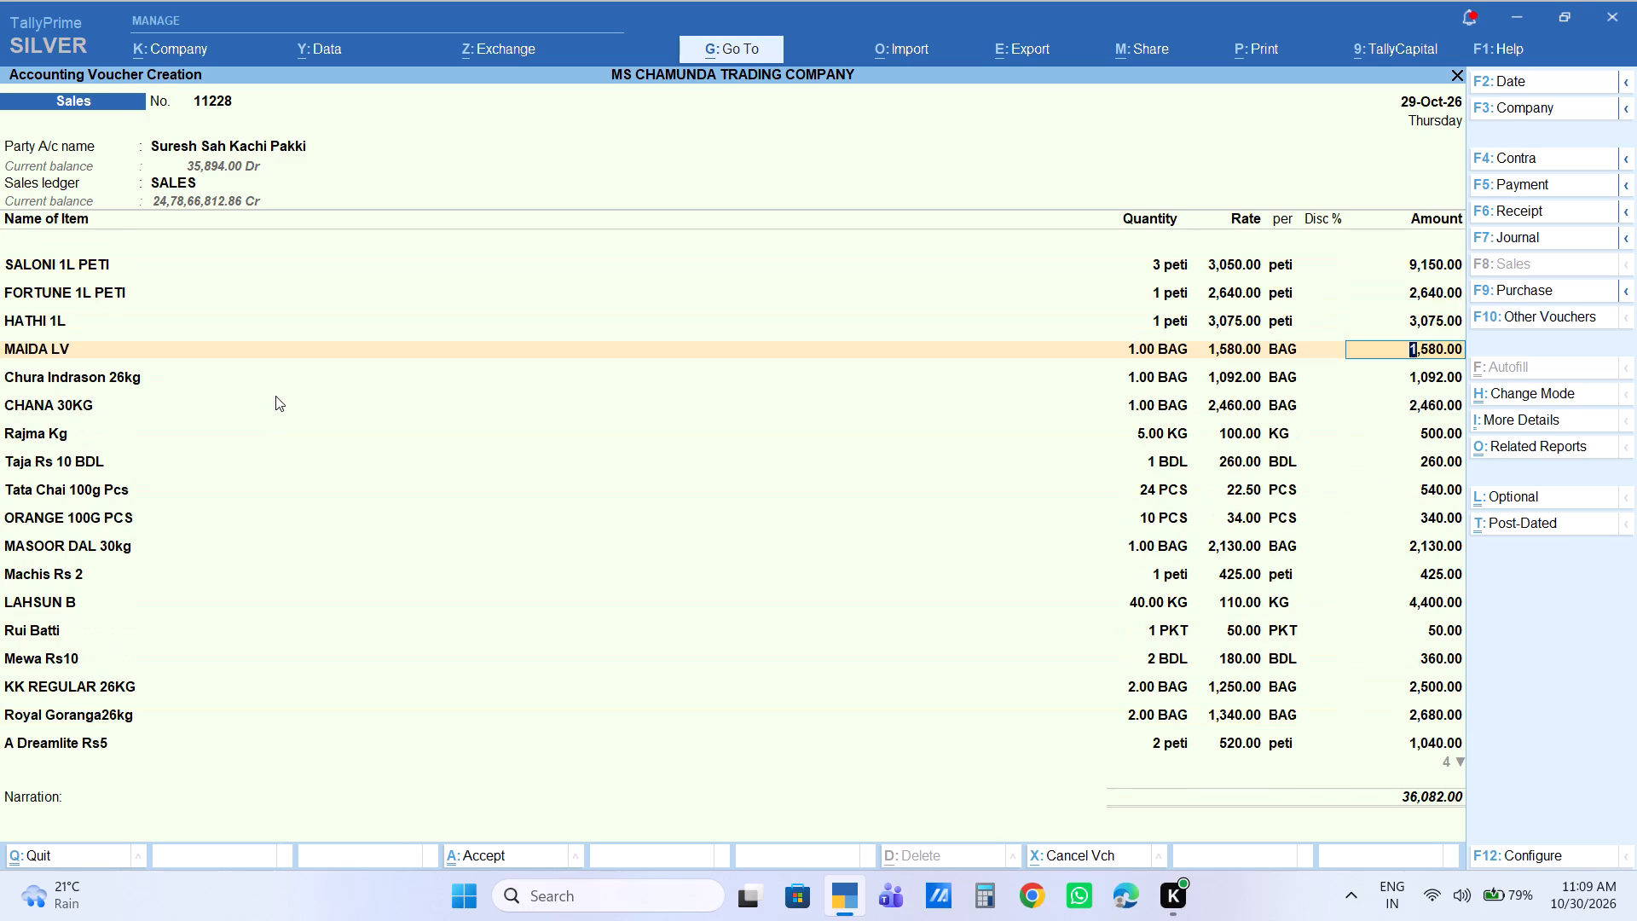
key(Down)
key(Down)
key(Down)
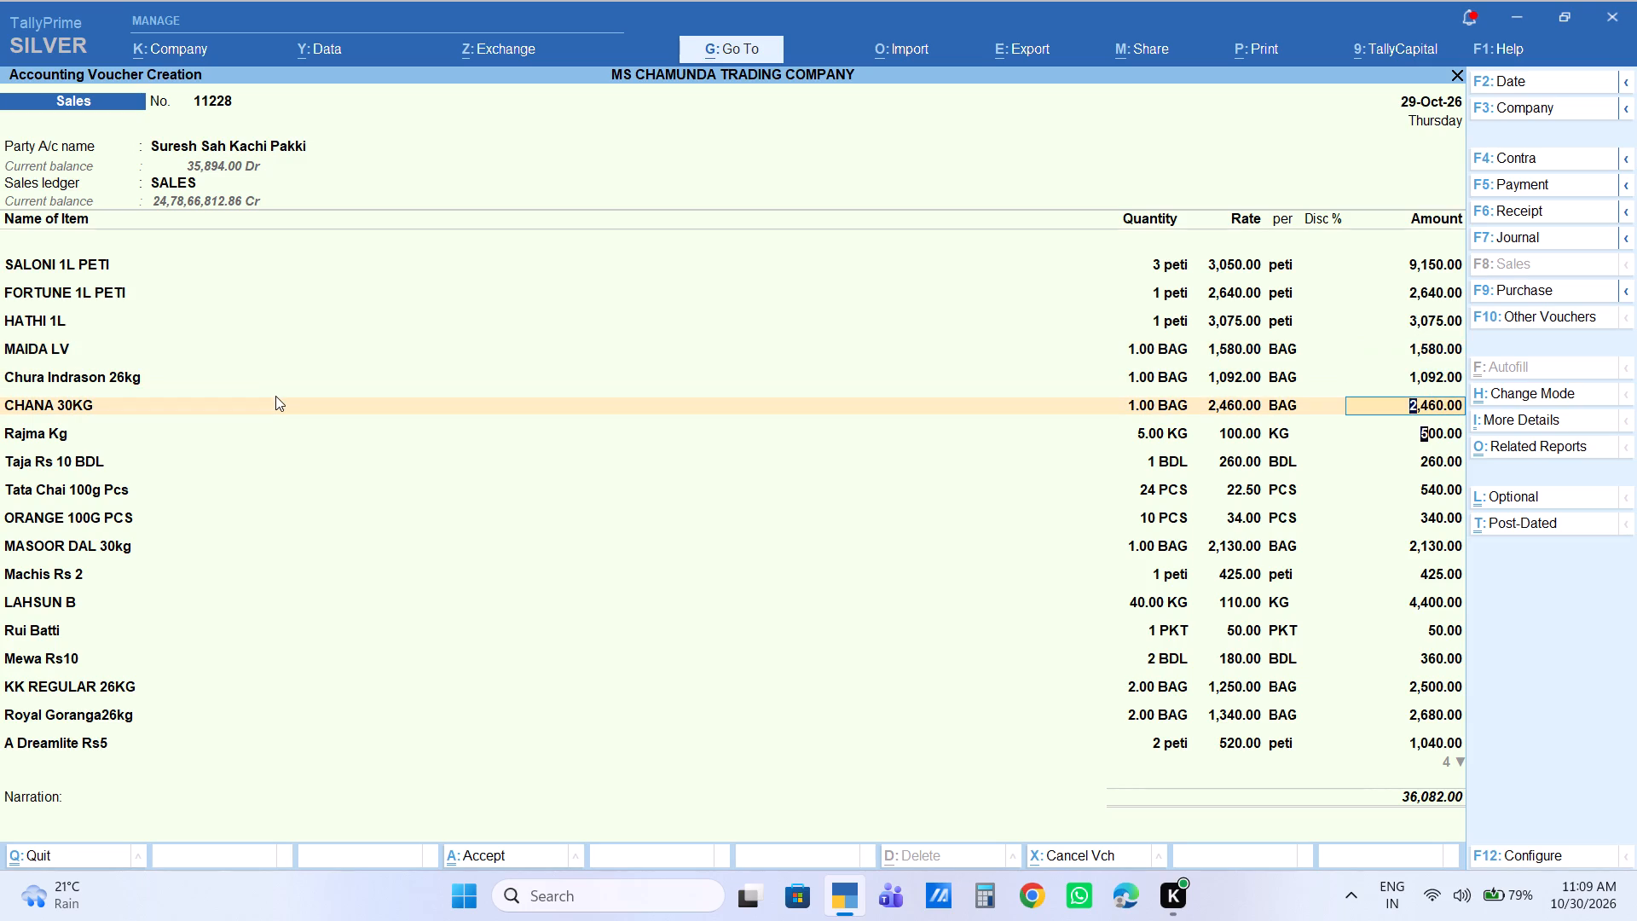
key(Down)
key(Down)
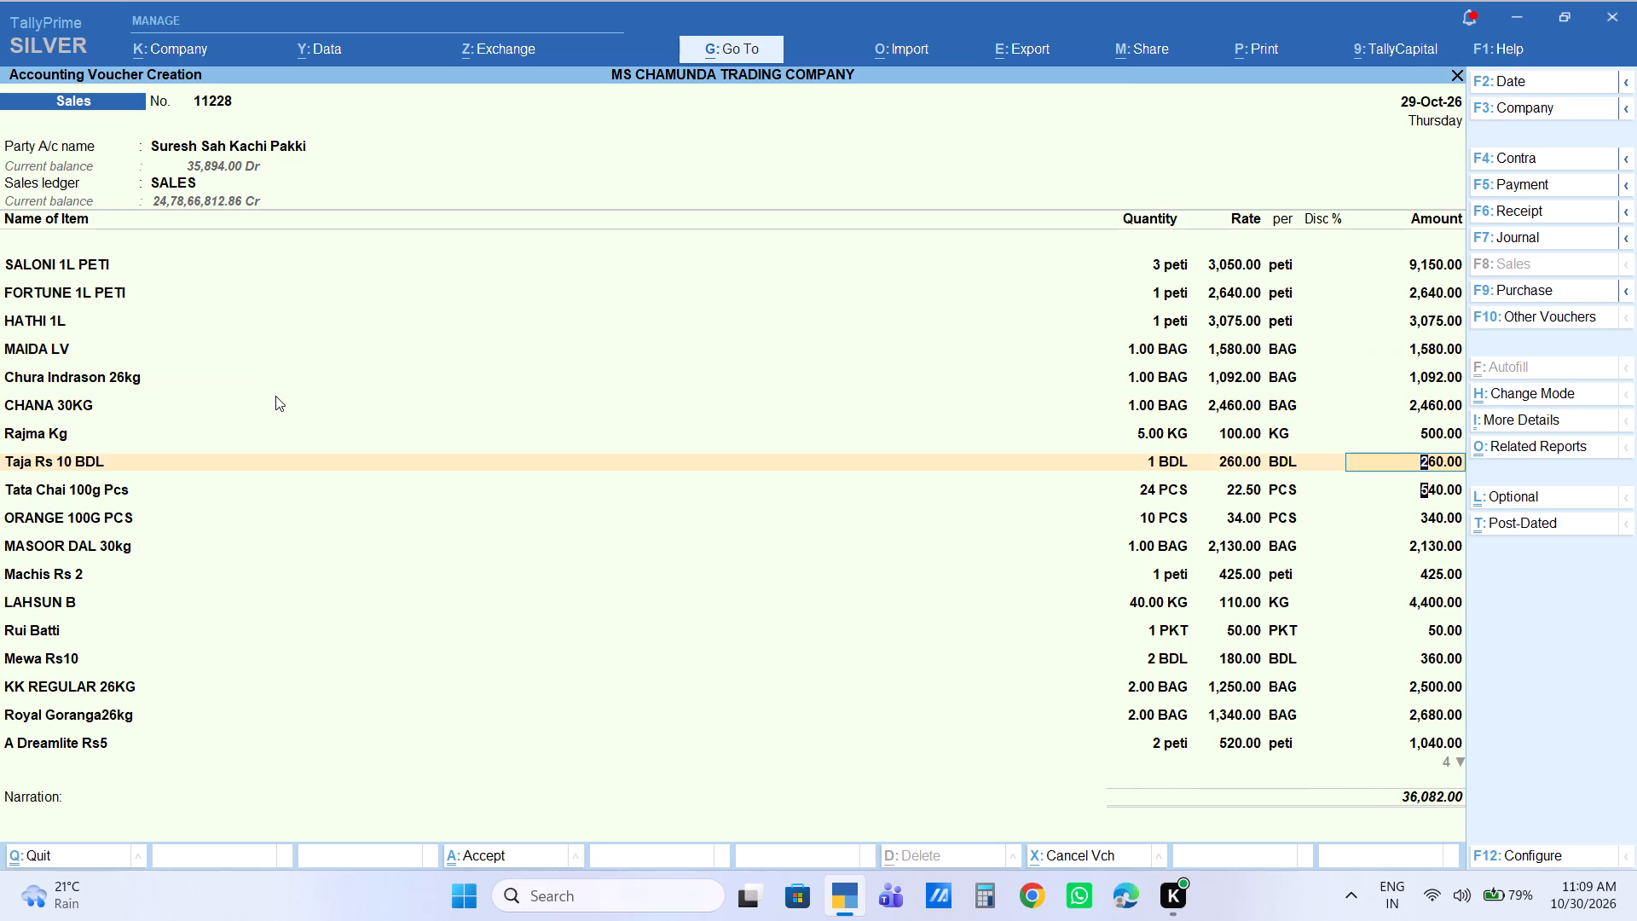
key(Down)
key(Down)
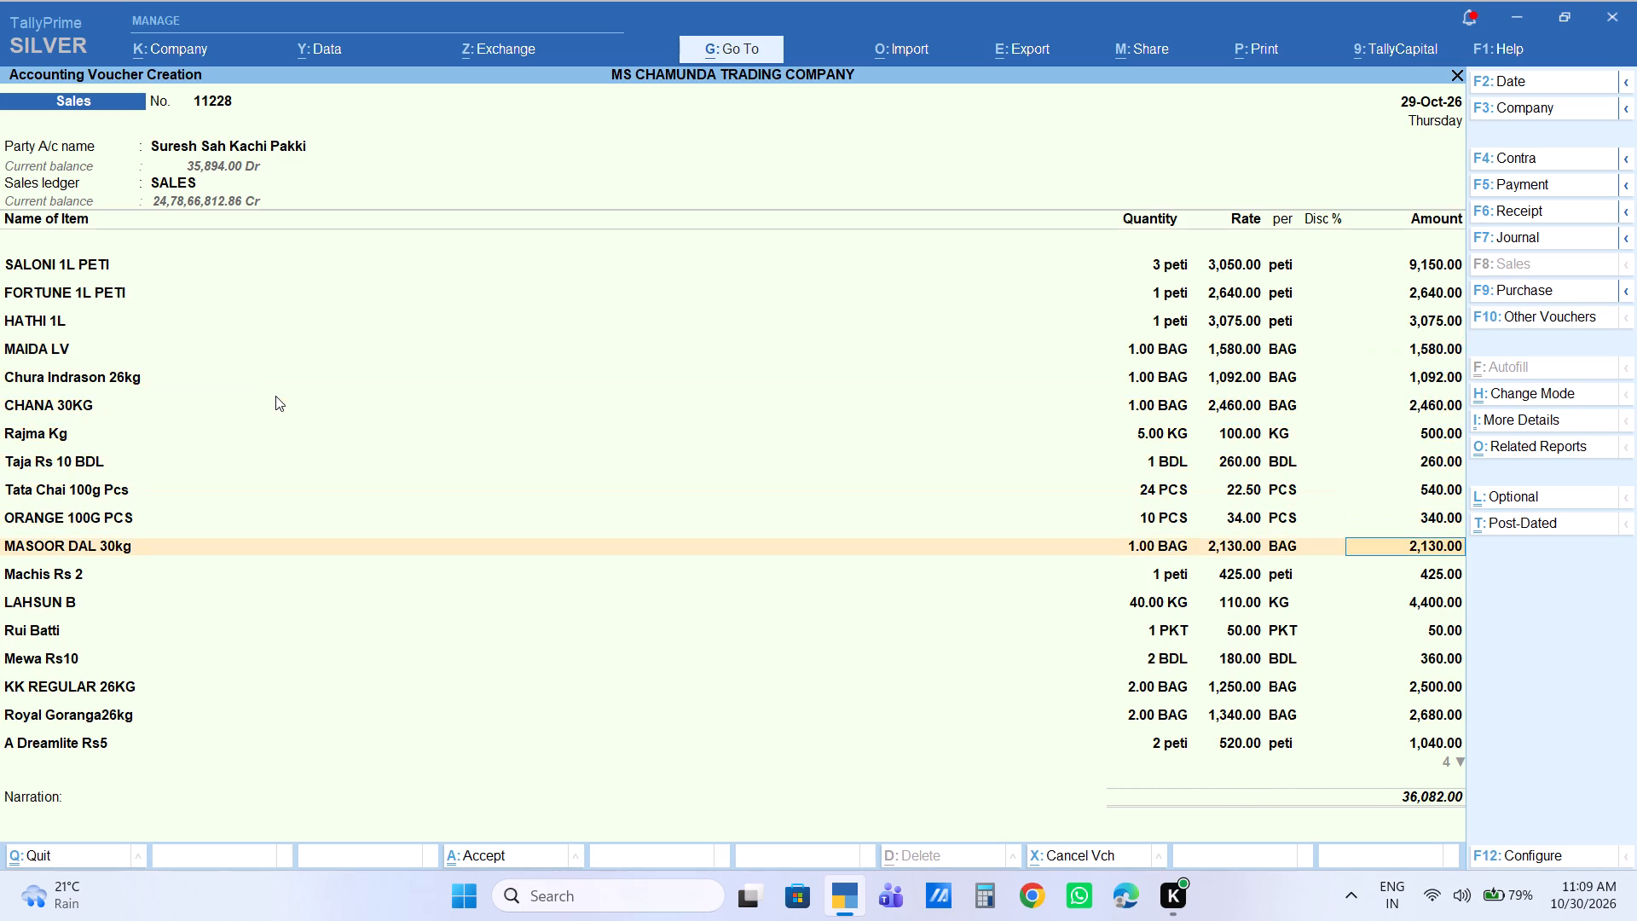
key(Down)
key(Down)
key(Down)
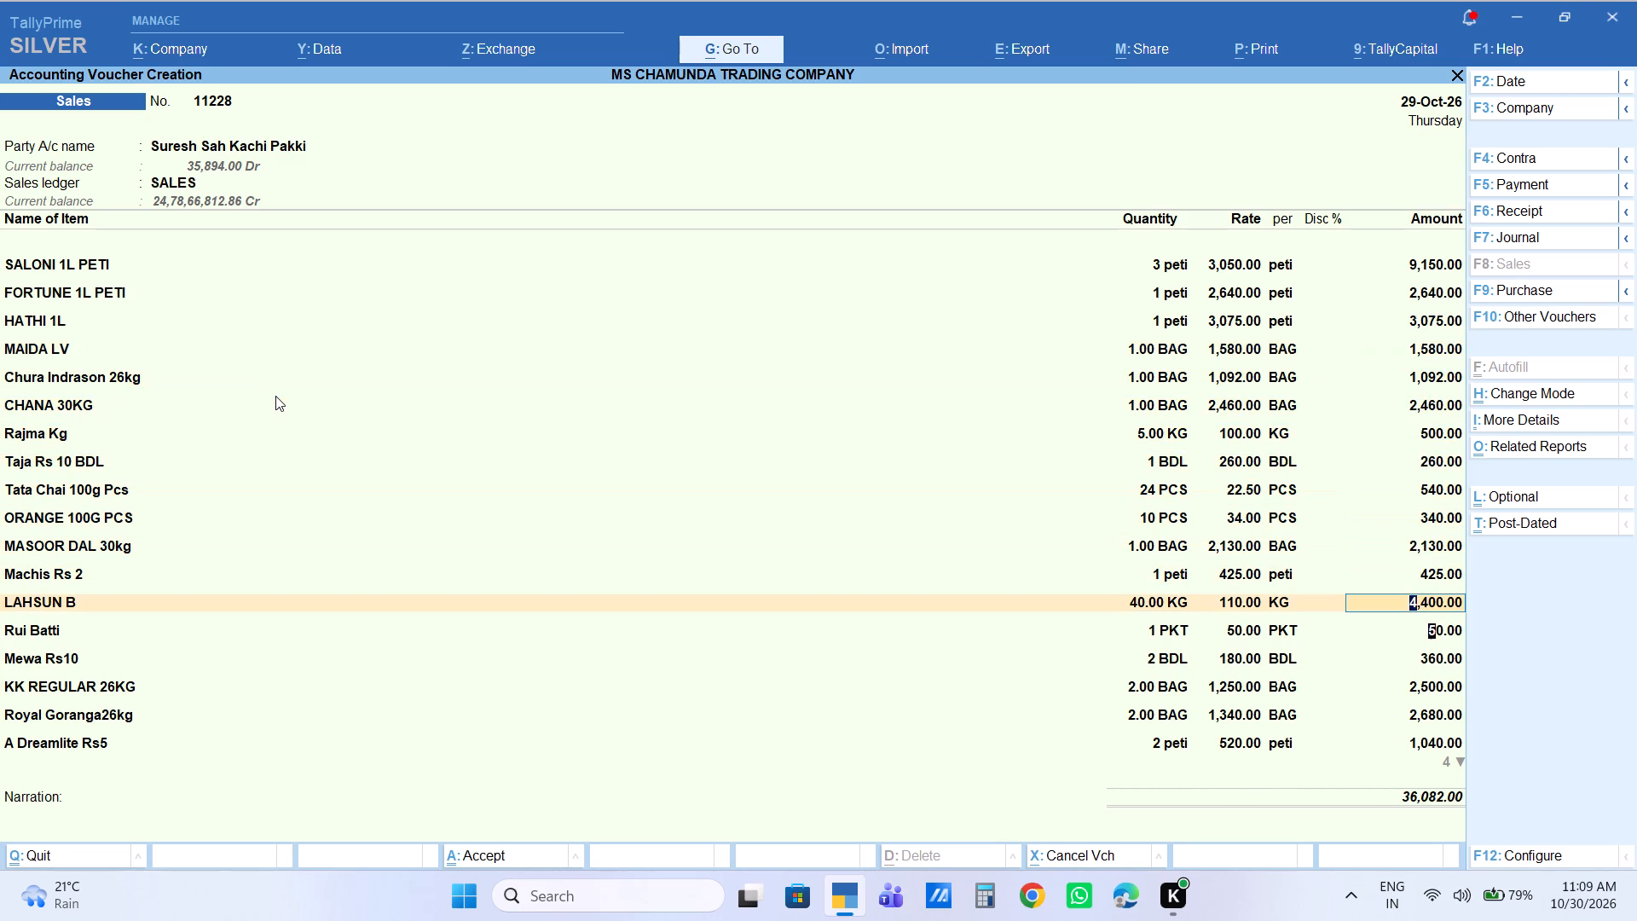
Set the amount of the KK REGULAR 26KG item to 2600, keeping the Royal Goranga26kg line as entered.
key(Down)
key(Down)
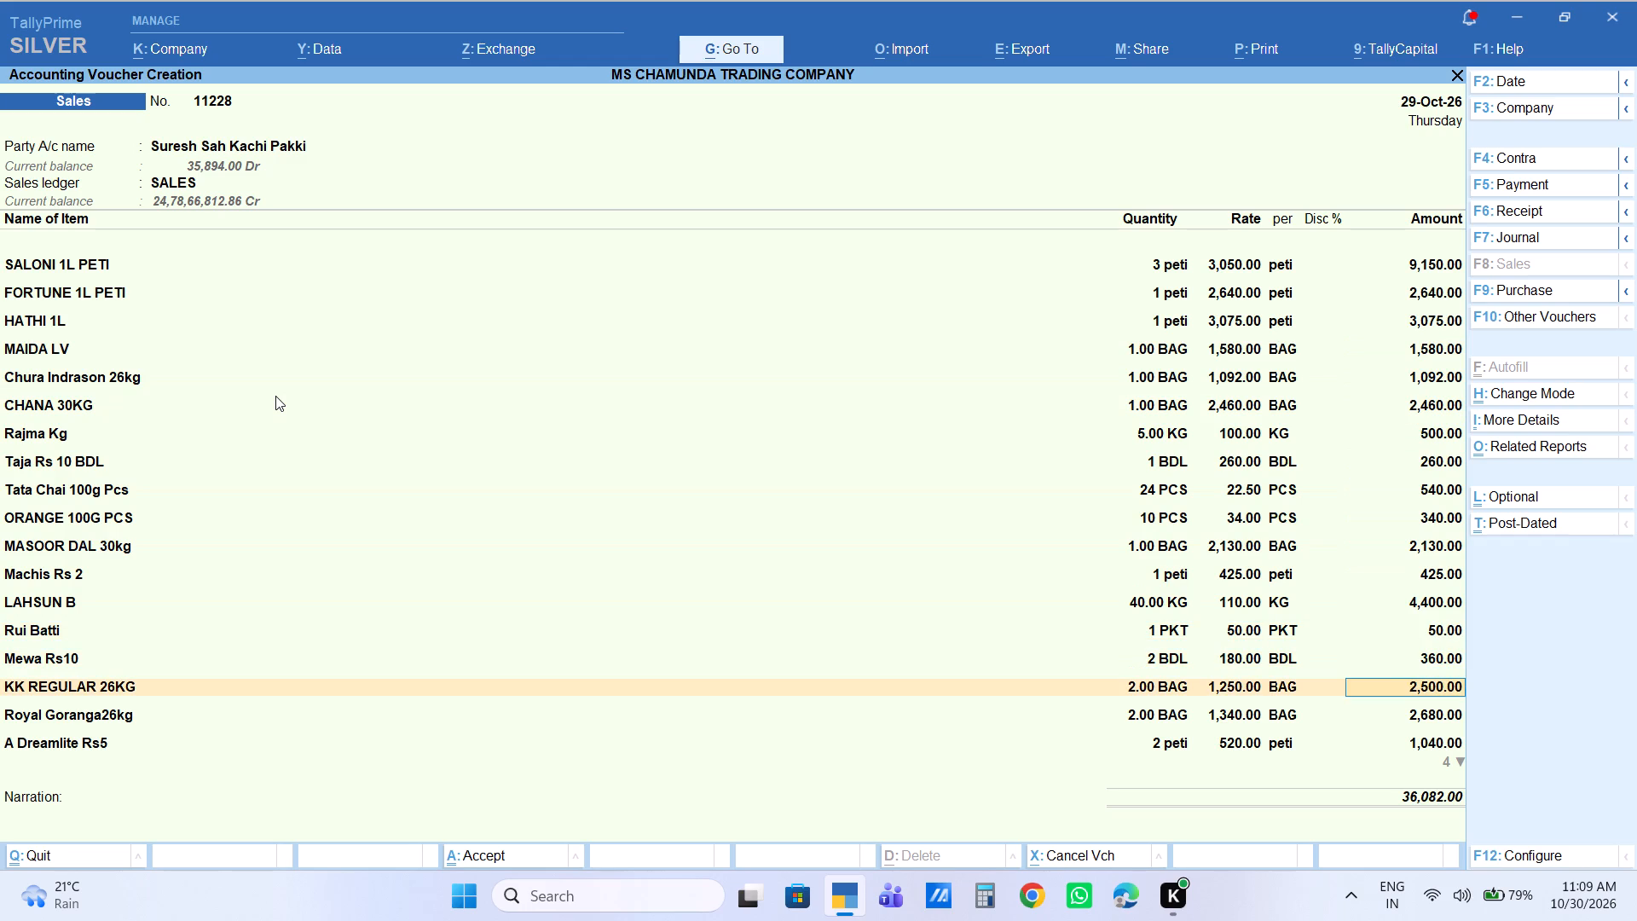
text(2600)
key(Return)
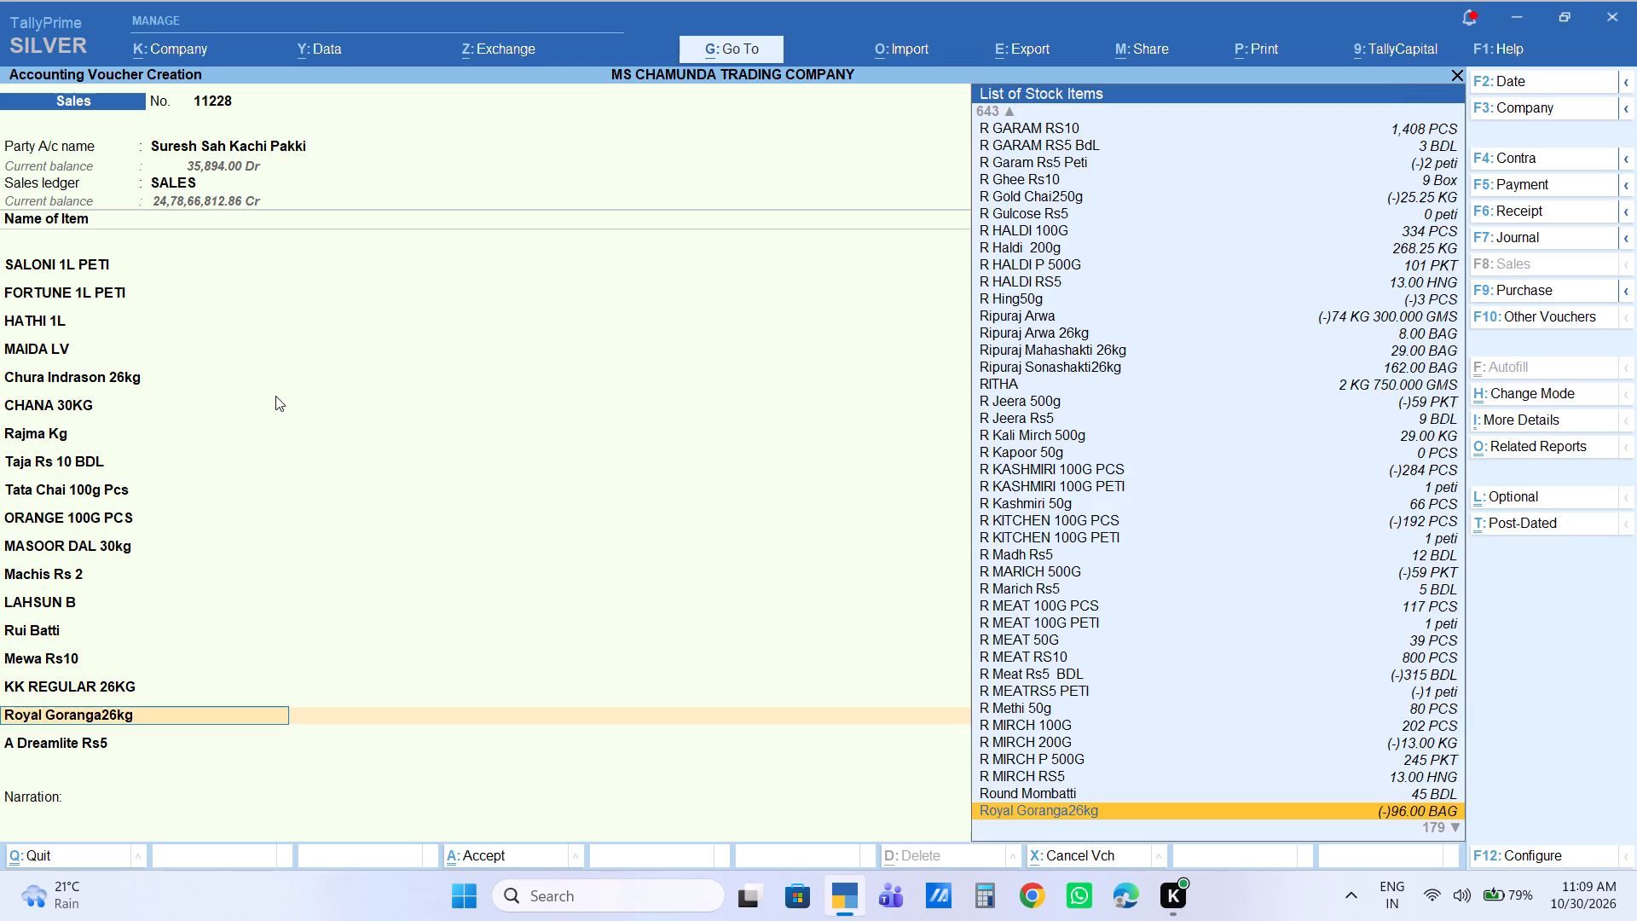
key(Return)
key(Return)
key(Return)
key(Return)
key(Return)
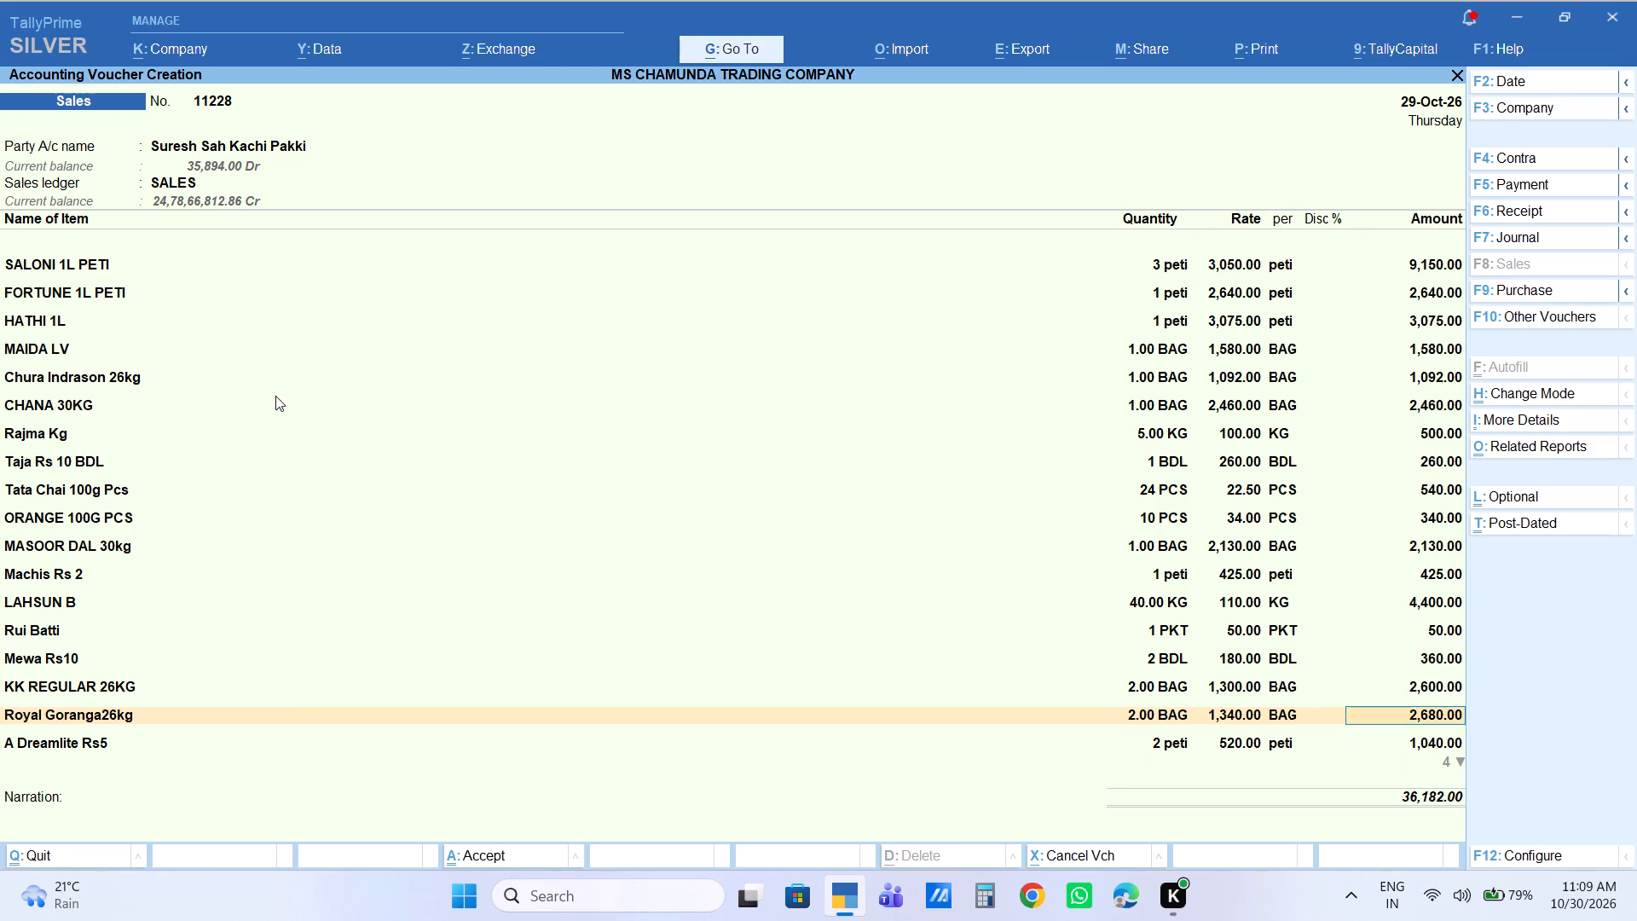
Add Ratna Miniket25kg as the twentieth item with quantity 2 bags, keeping the default rate and amount.
key(Down)
key(Down)
key(Down)
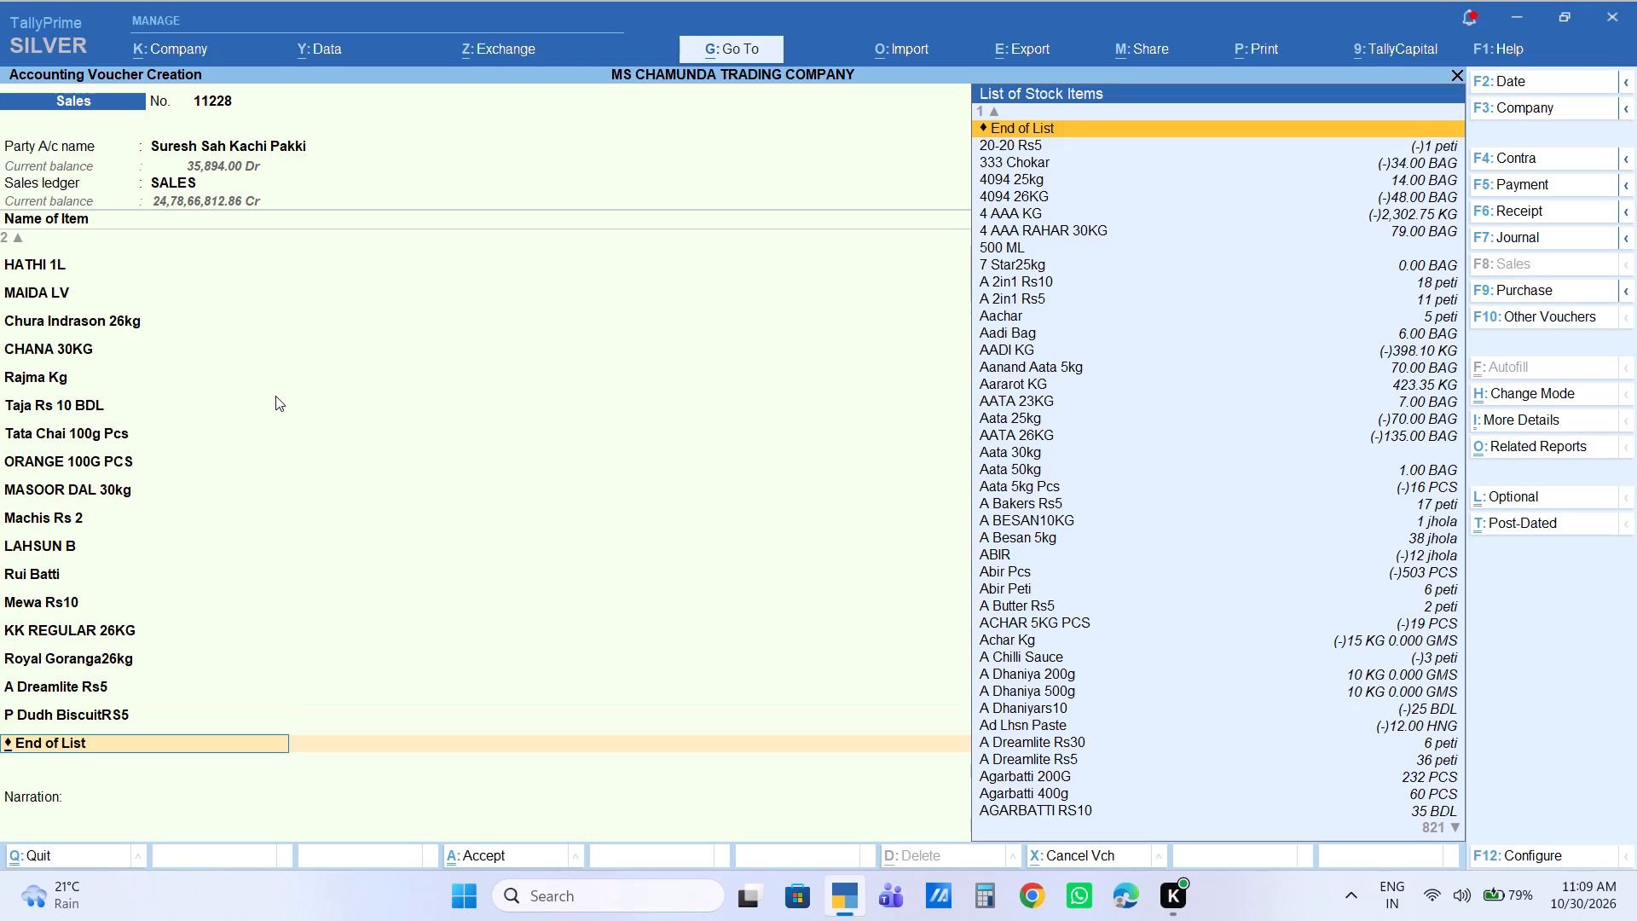
text(ra)
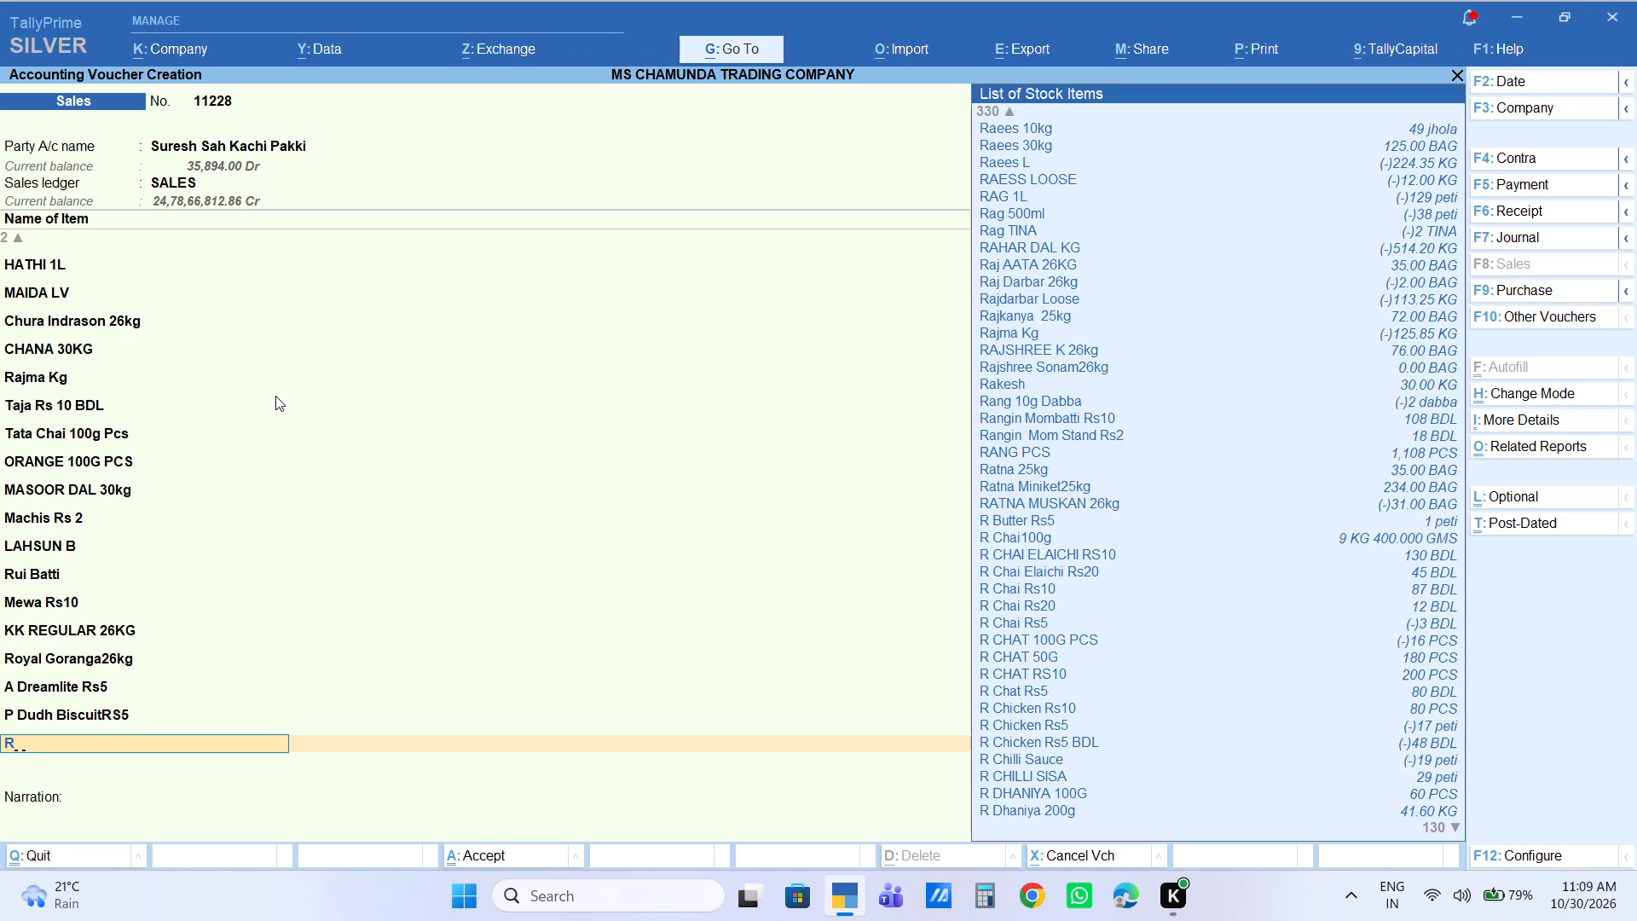
text(tb)
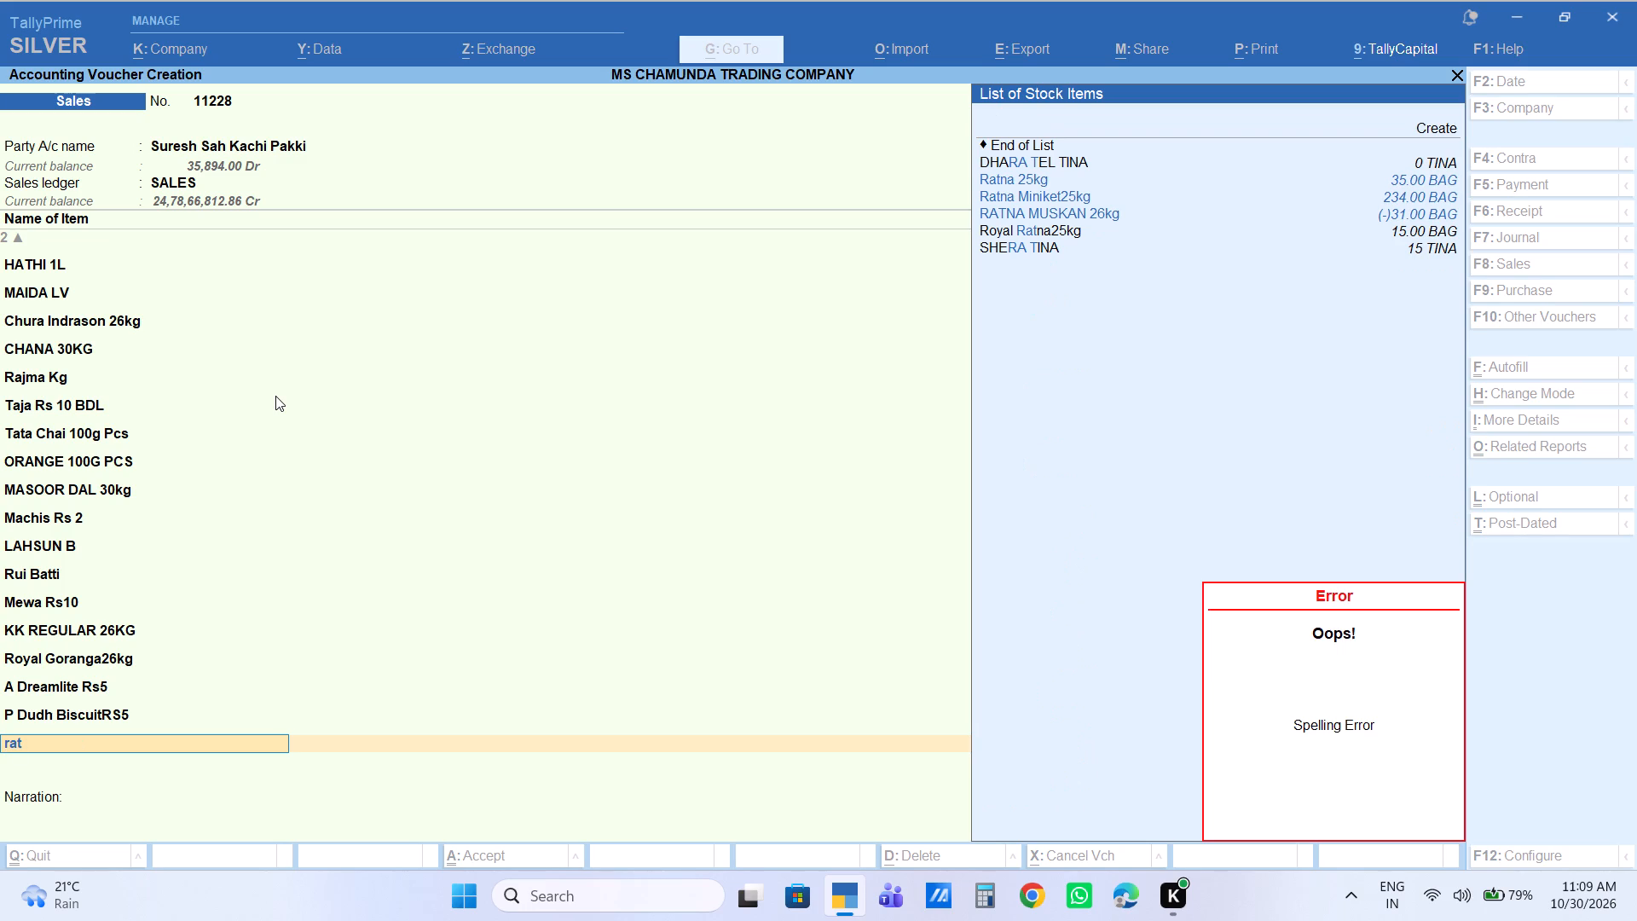
key(Down)
key(Down)
key(Down)
key(Up)
key(Return)
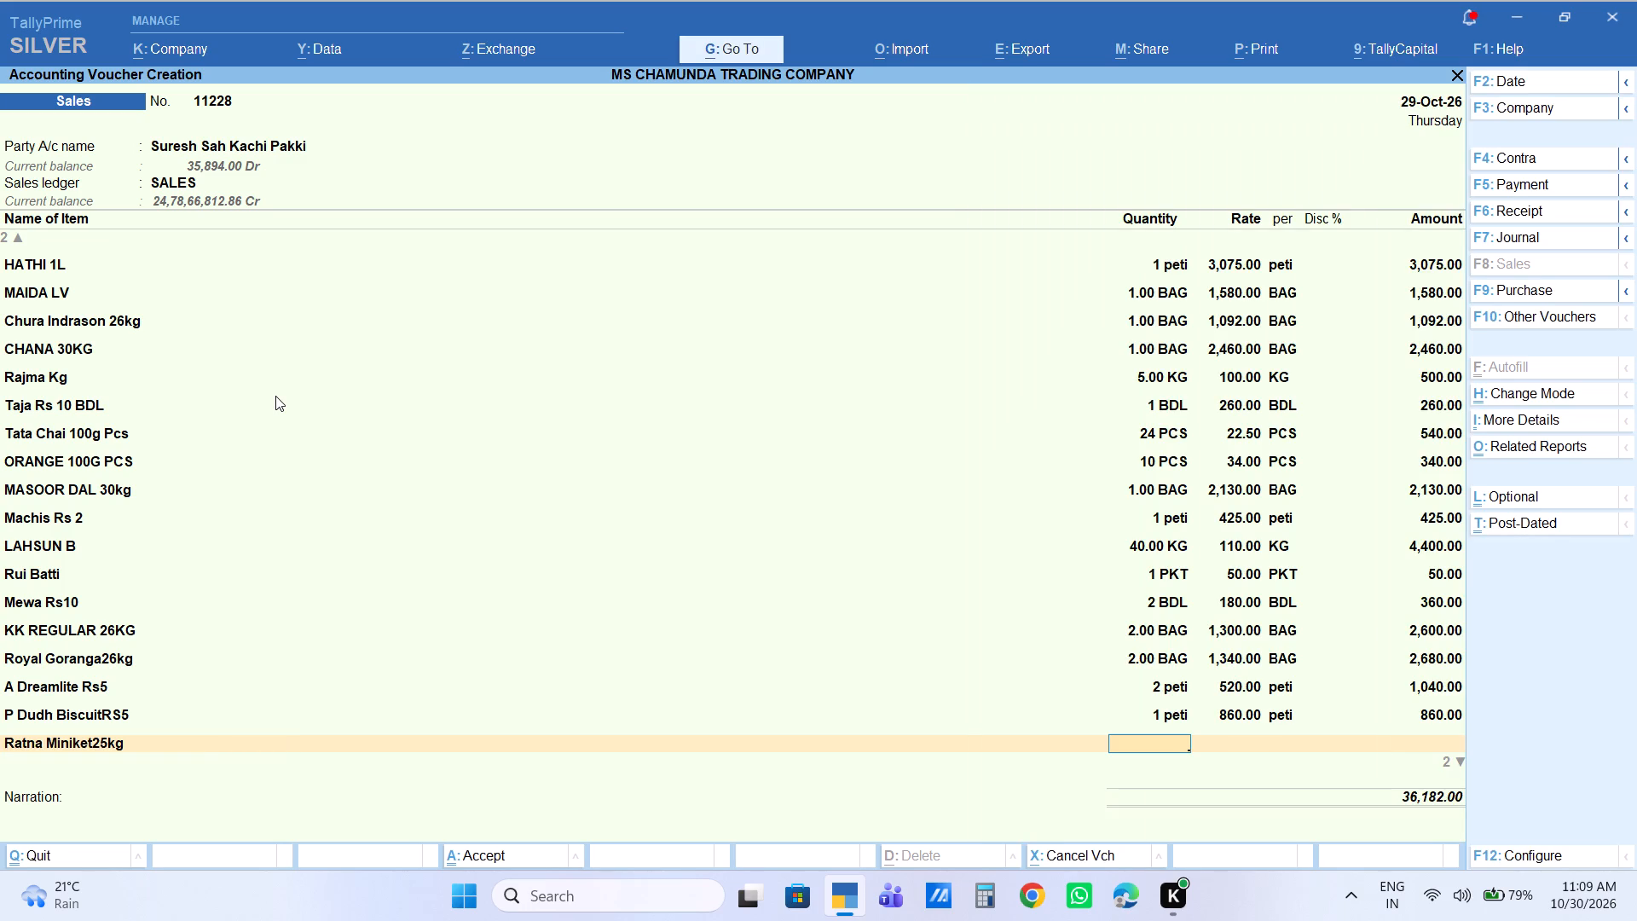
key(2)
key(Return)
key(Return)
key(Return)
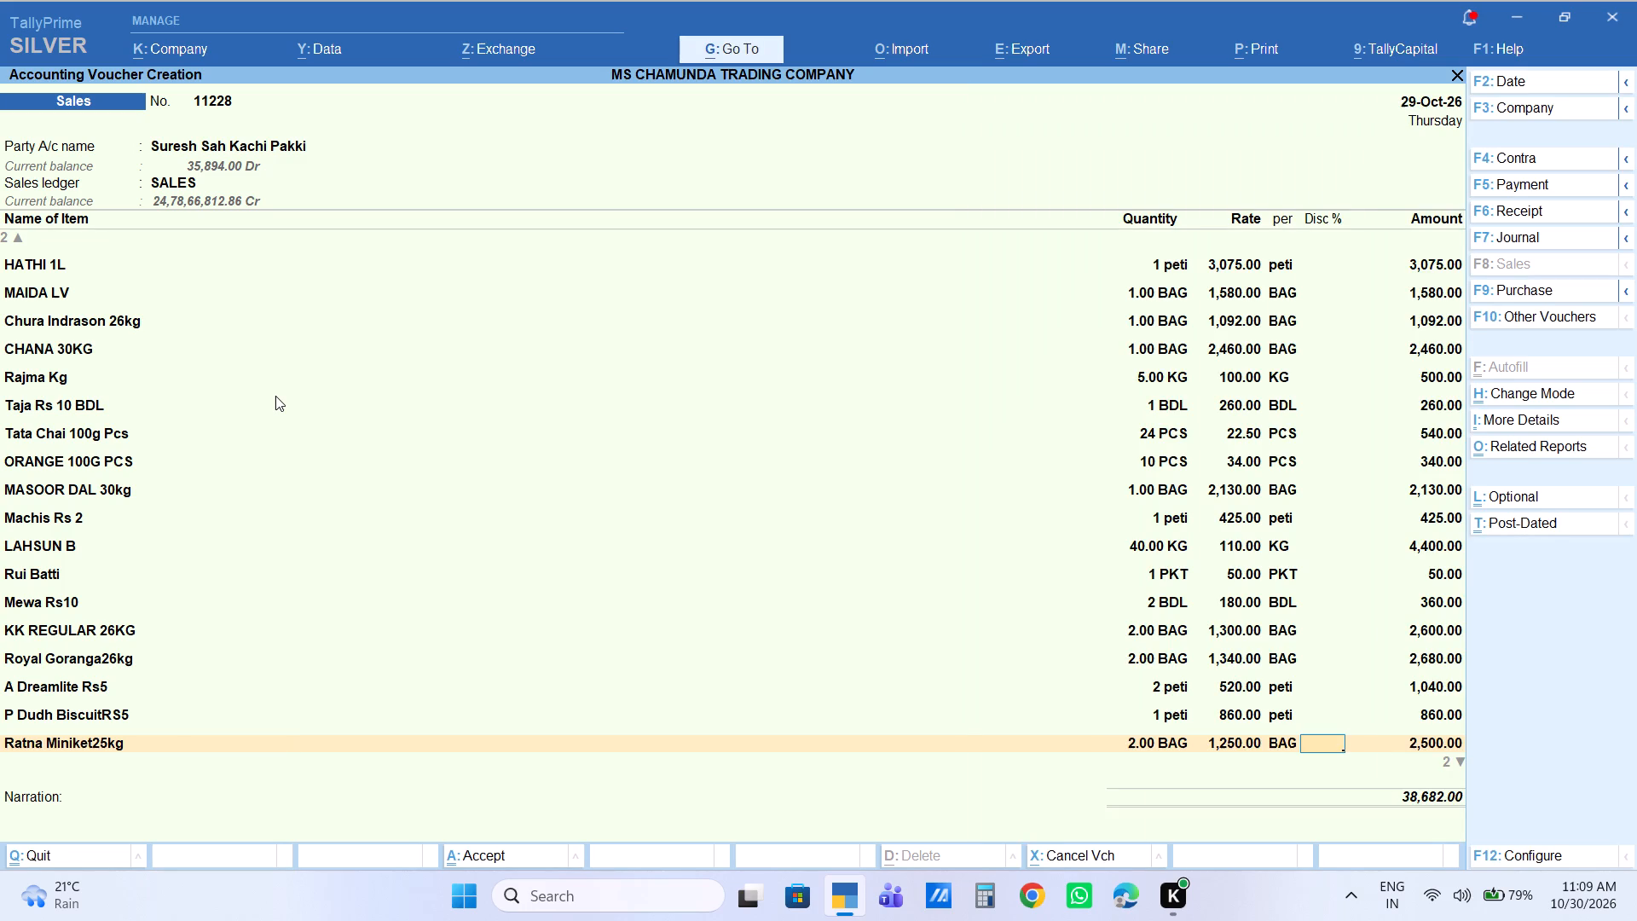
key(Return)
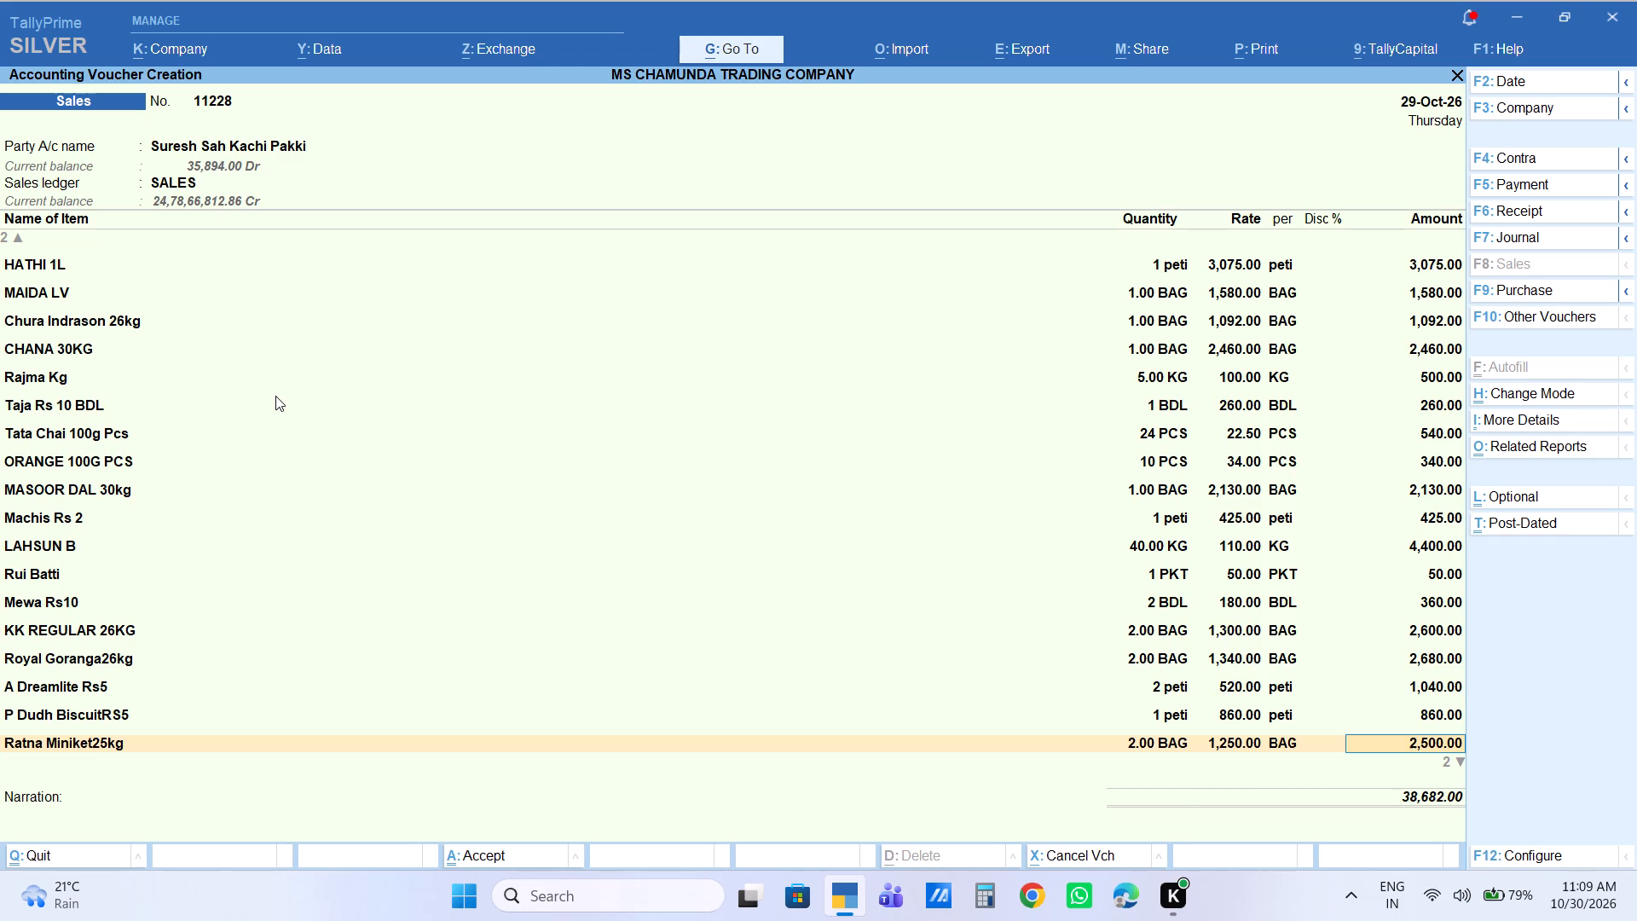
key(Return)
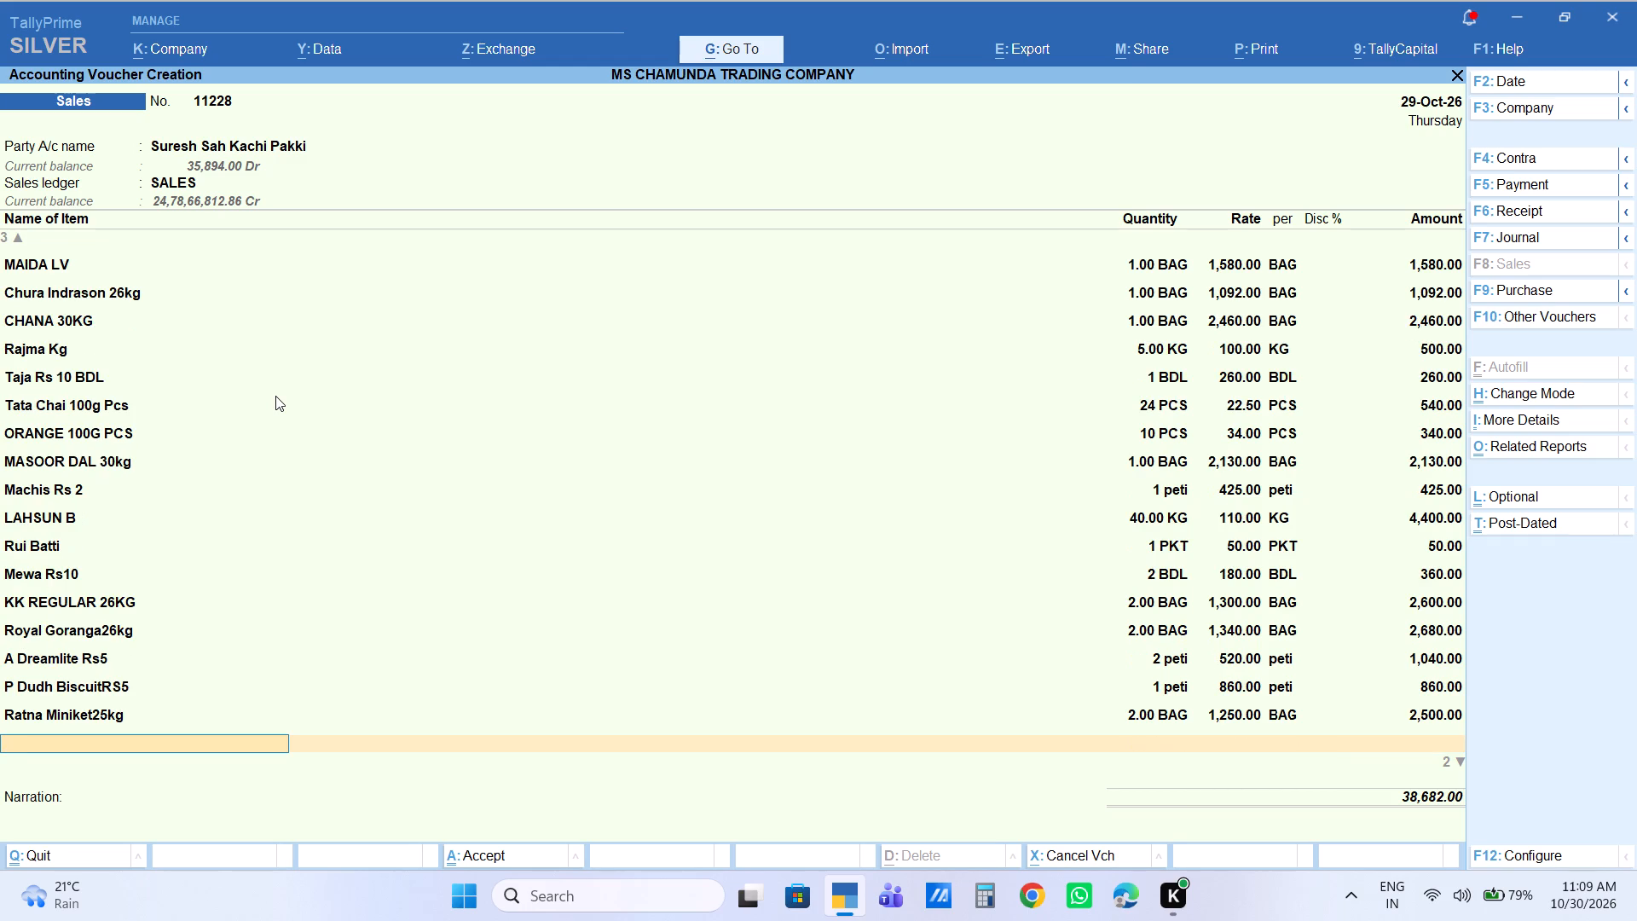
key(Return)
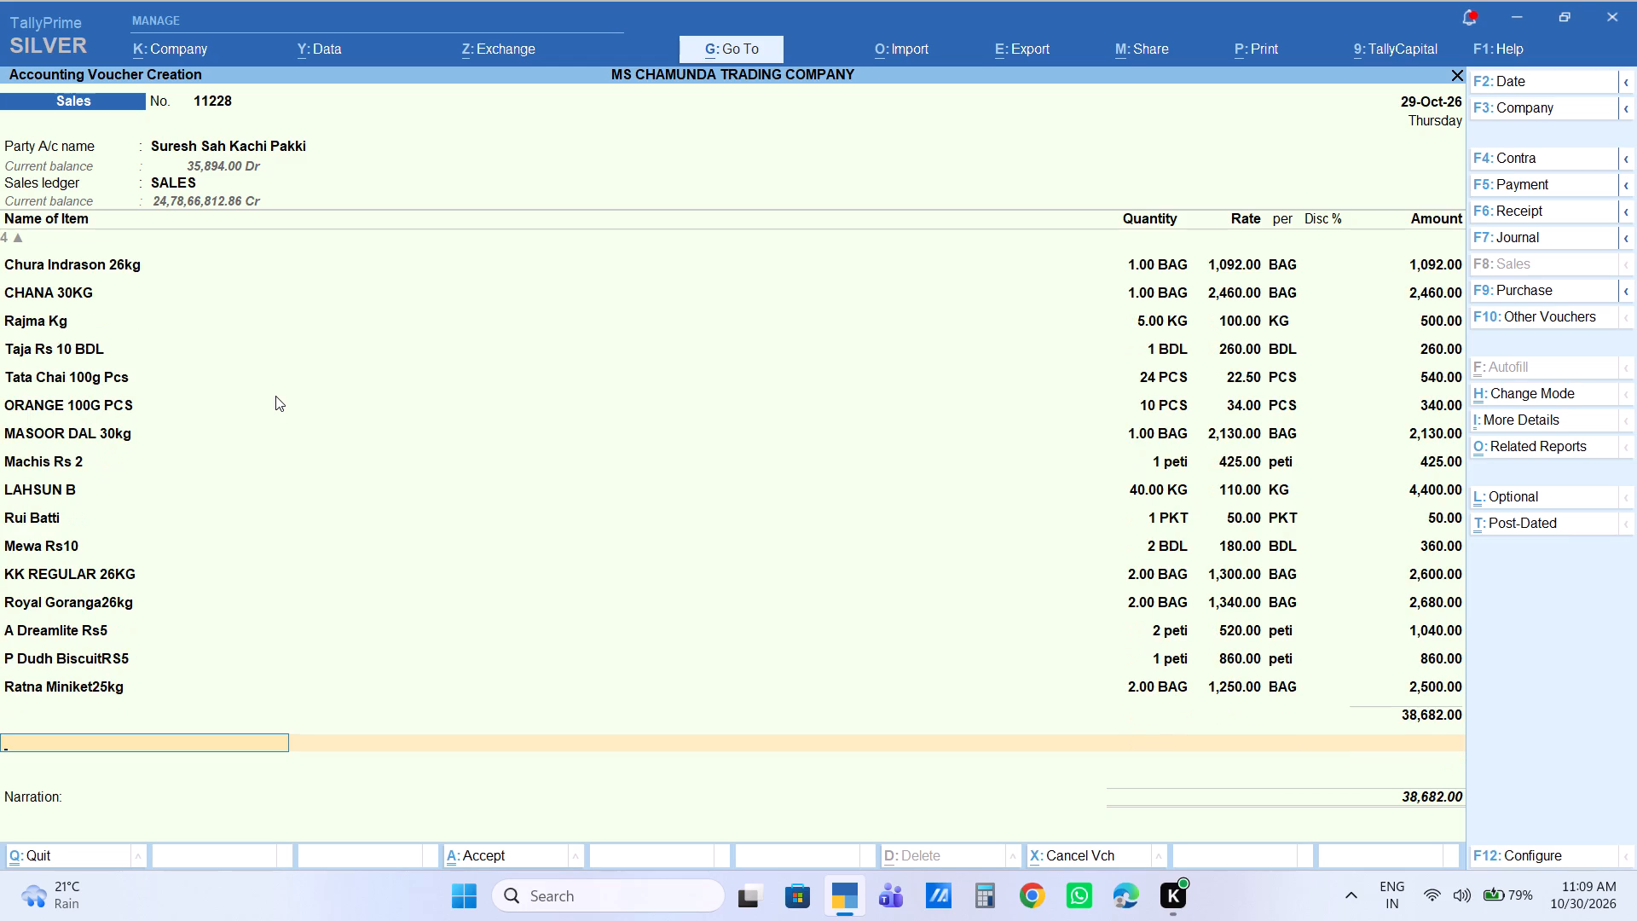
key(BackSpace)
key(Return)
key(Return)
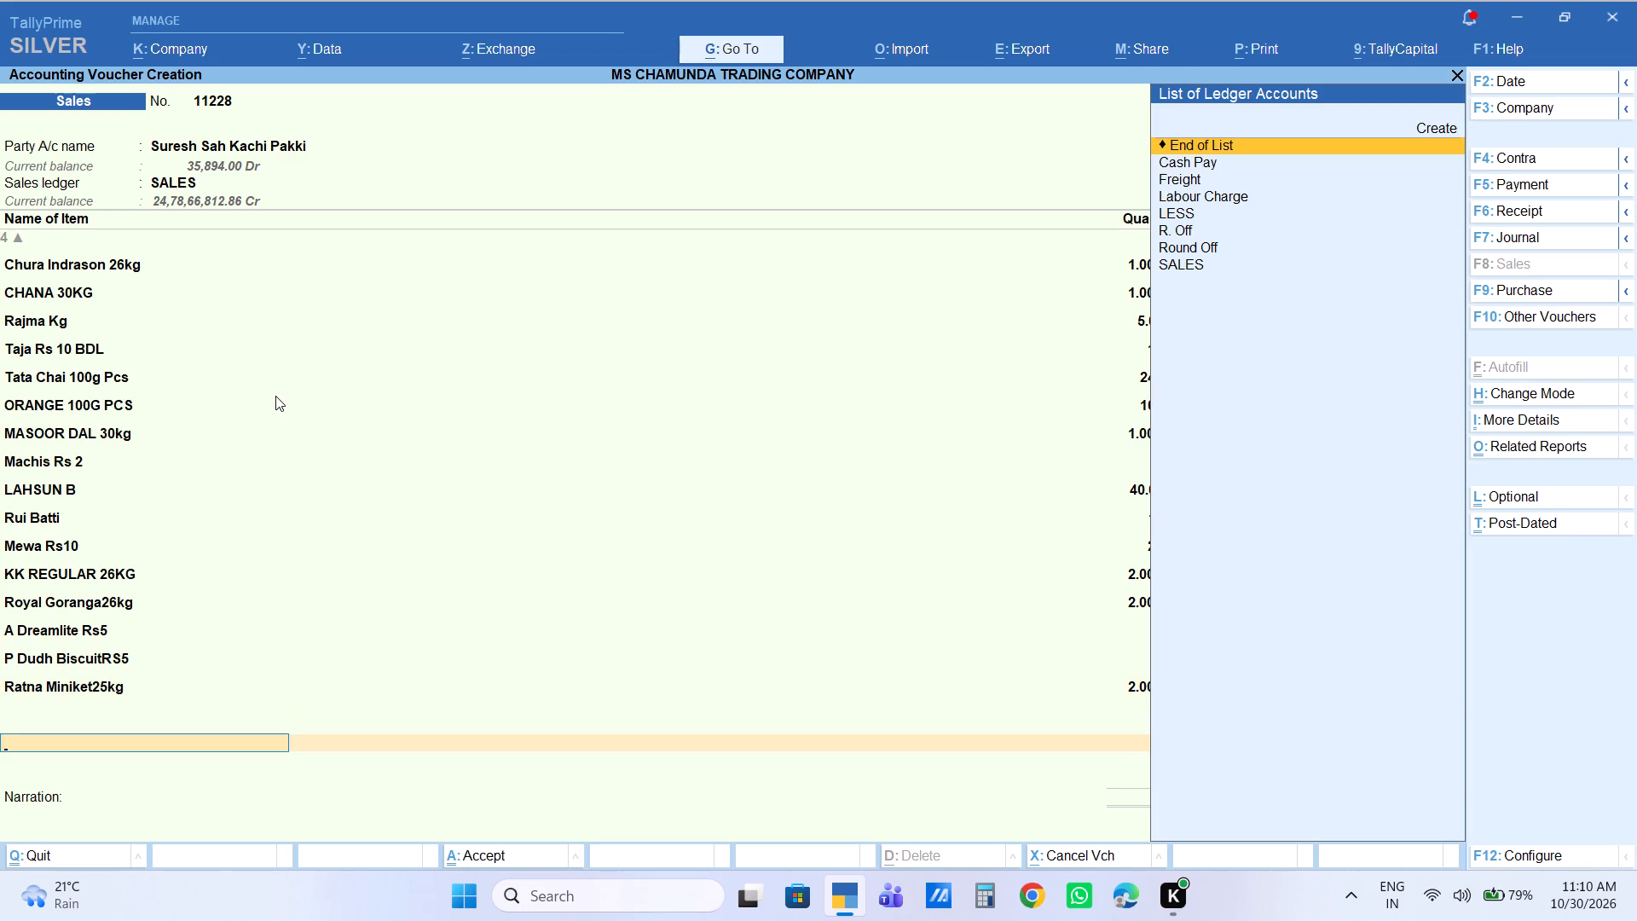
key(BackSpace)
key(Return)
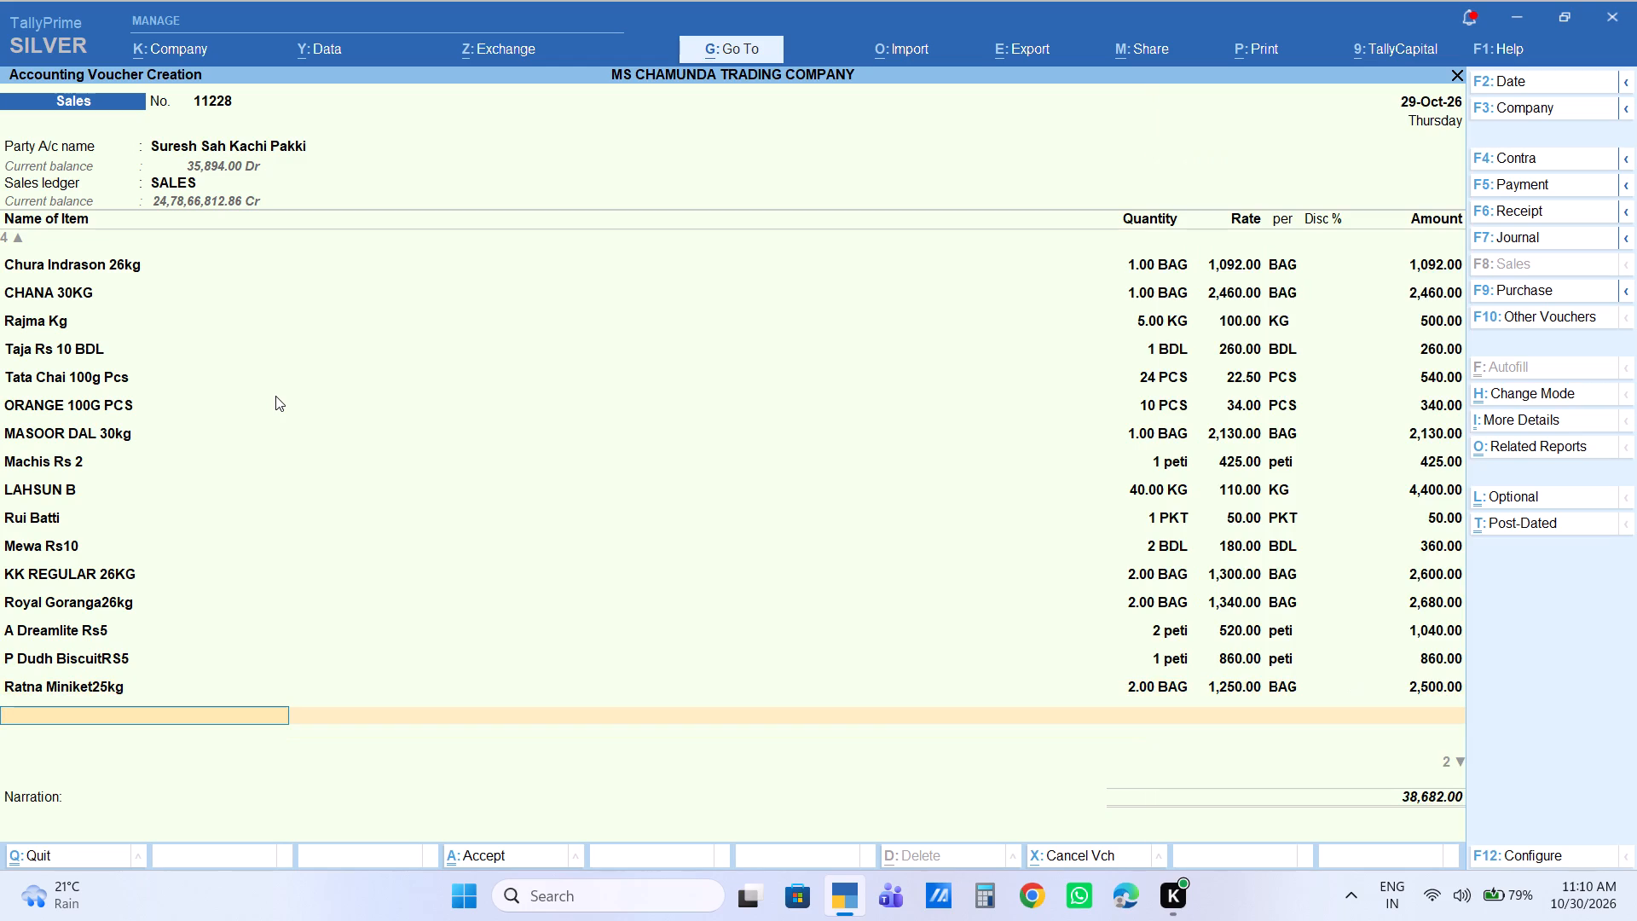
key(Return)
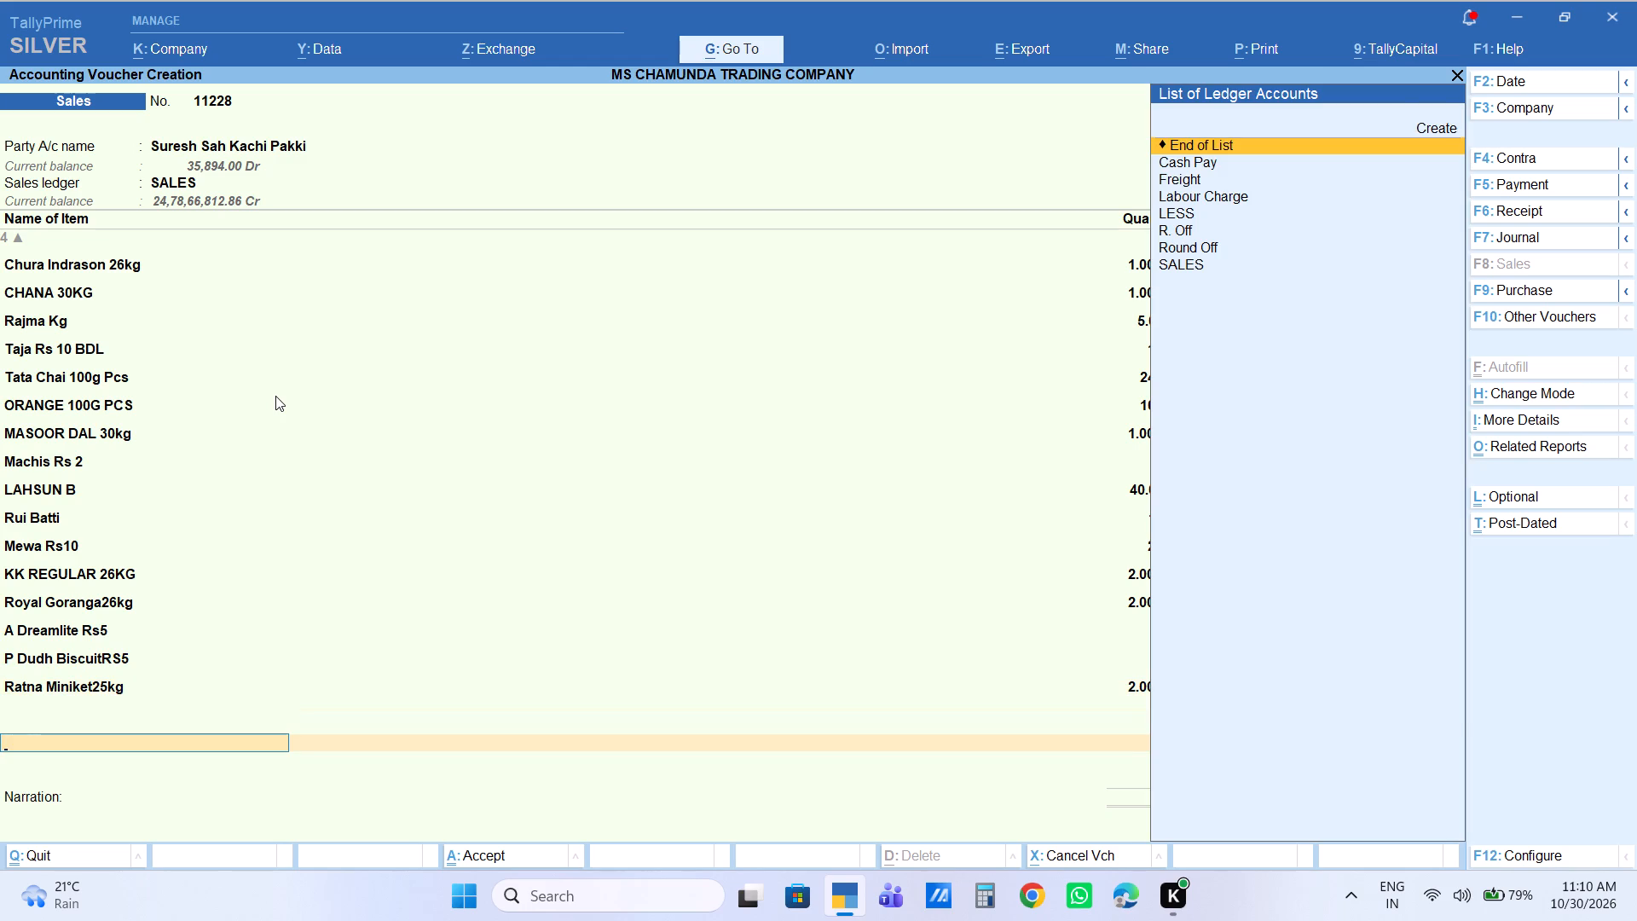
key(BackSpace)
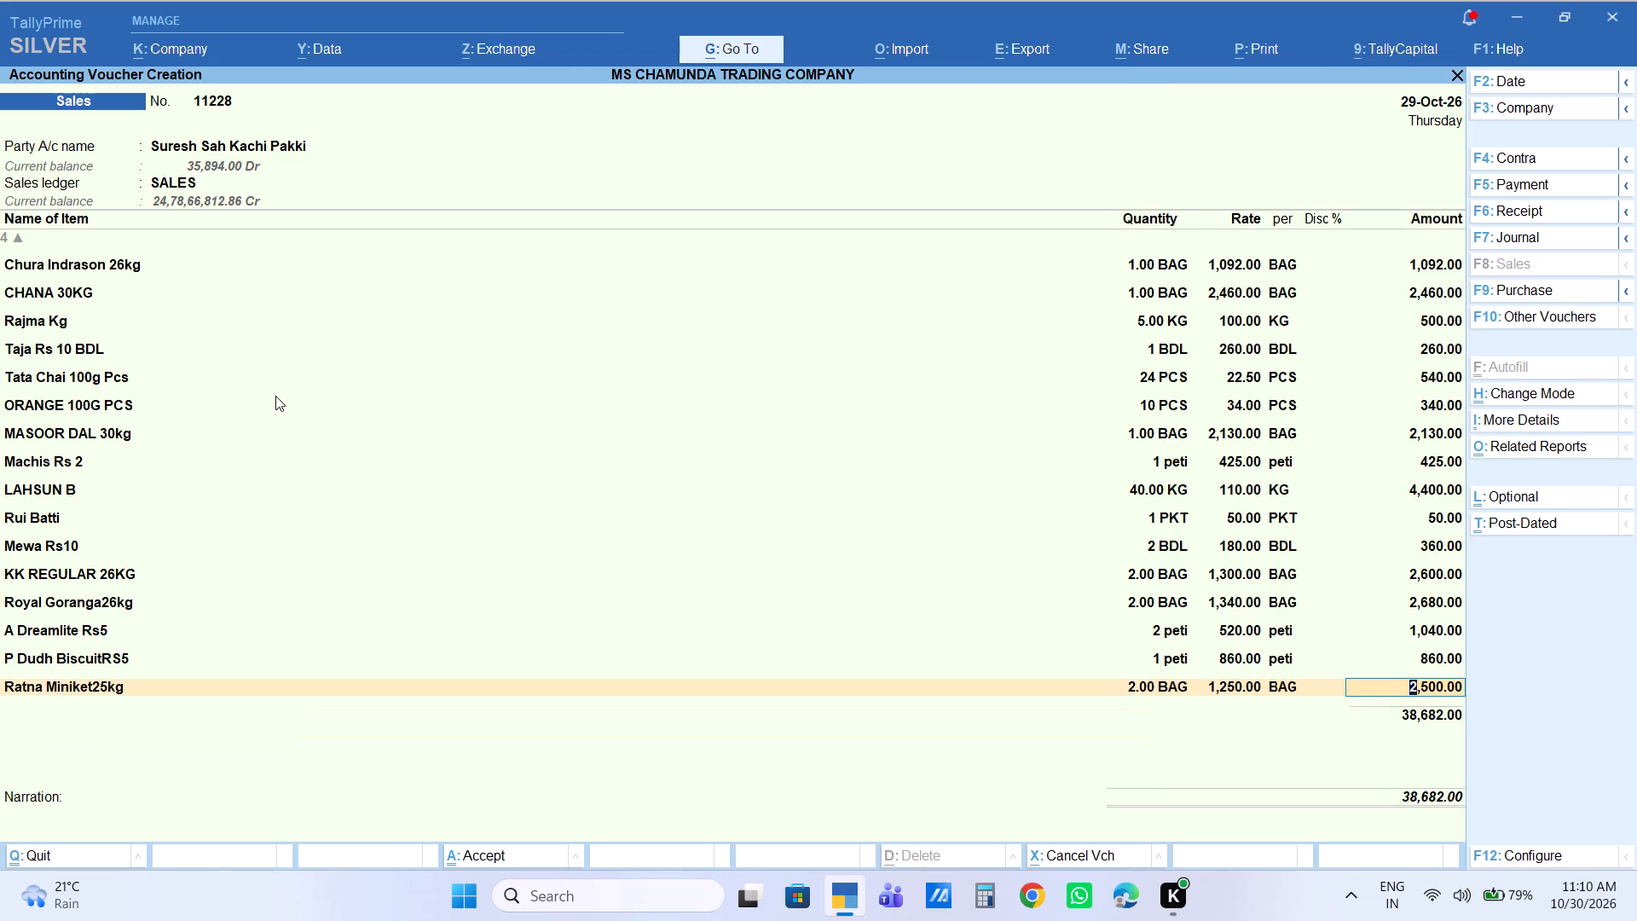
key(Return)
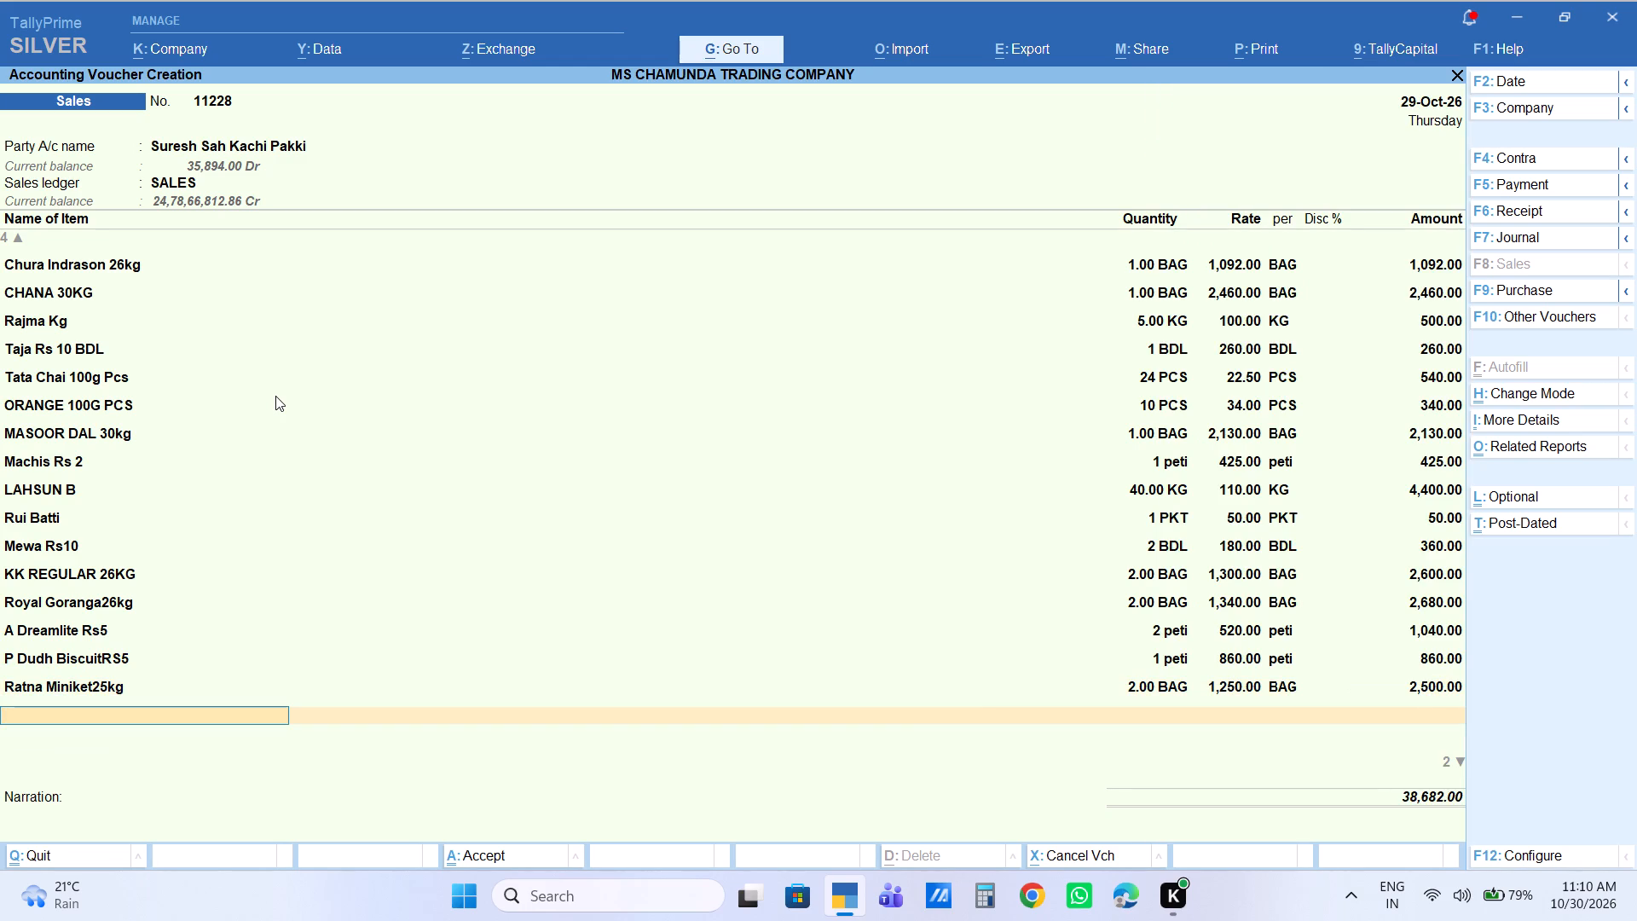
Add CHINI DF 50KG as the twenty-first item with quantity 2 bags, keeping the default rate and amount.
text(df)
key(Return)
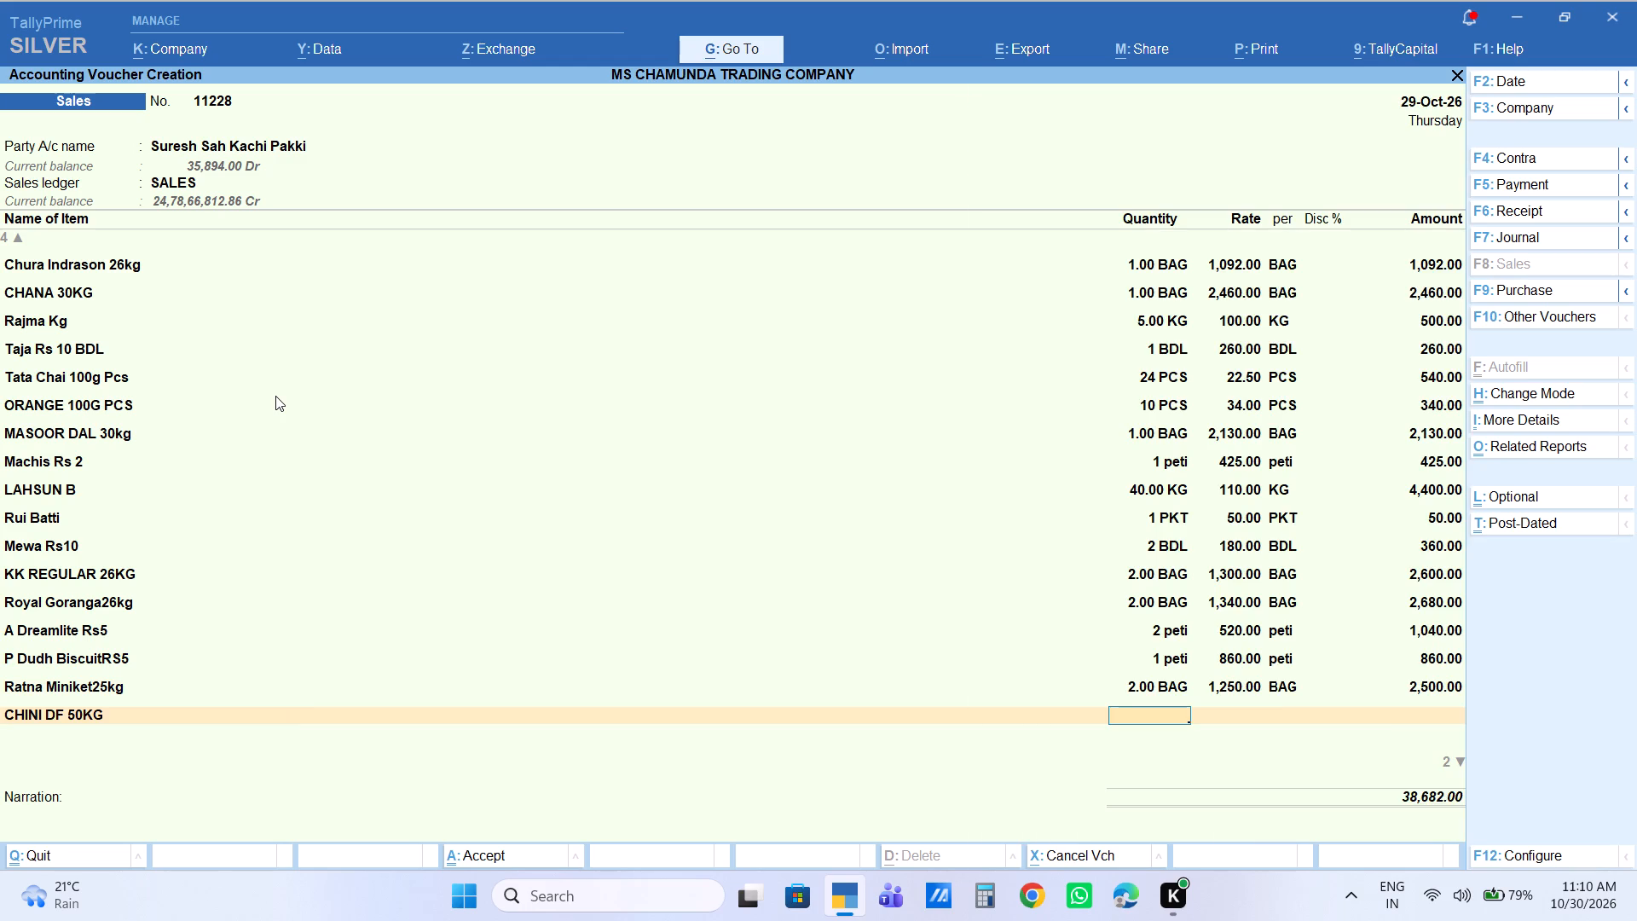
key(2)
key(Return)
key(Return)
key(Return)
key(Return)
key(Return)
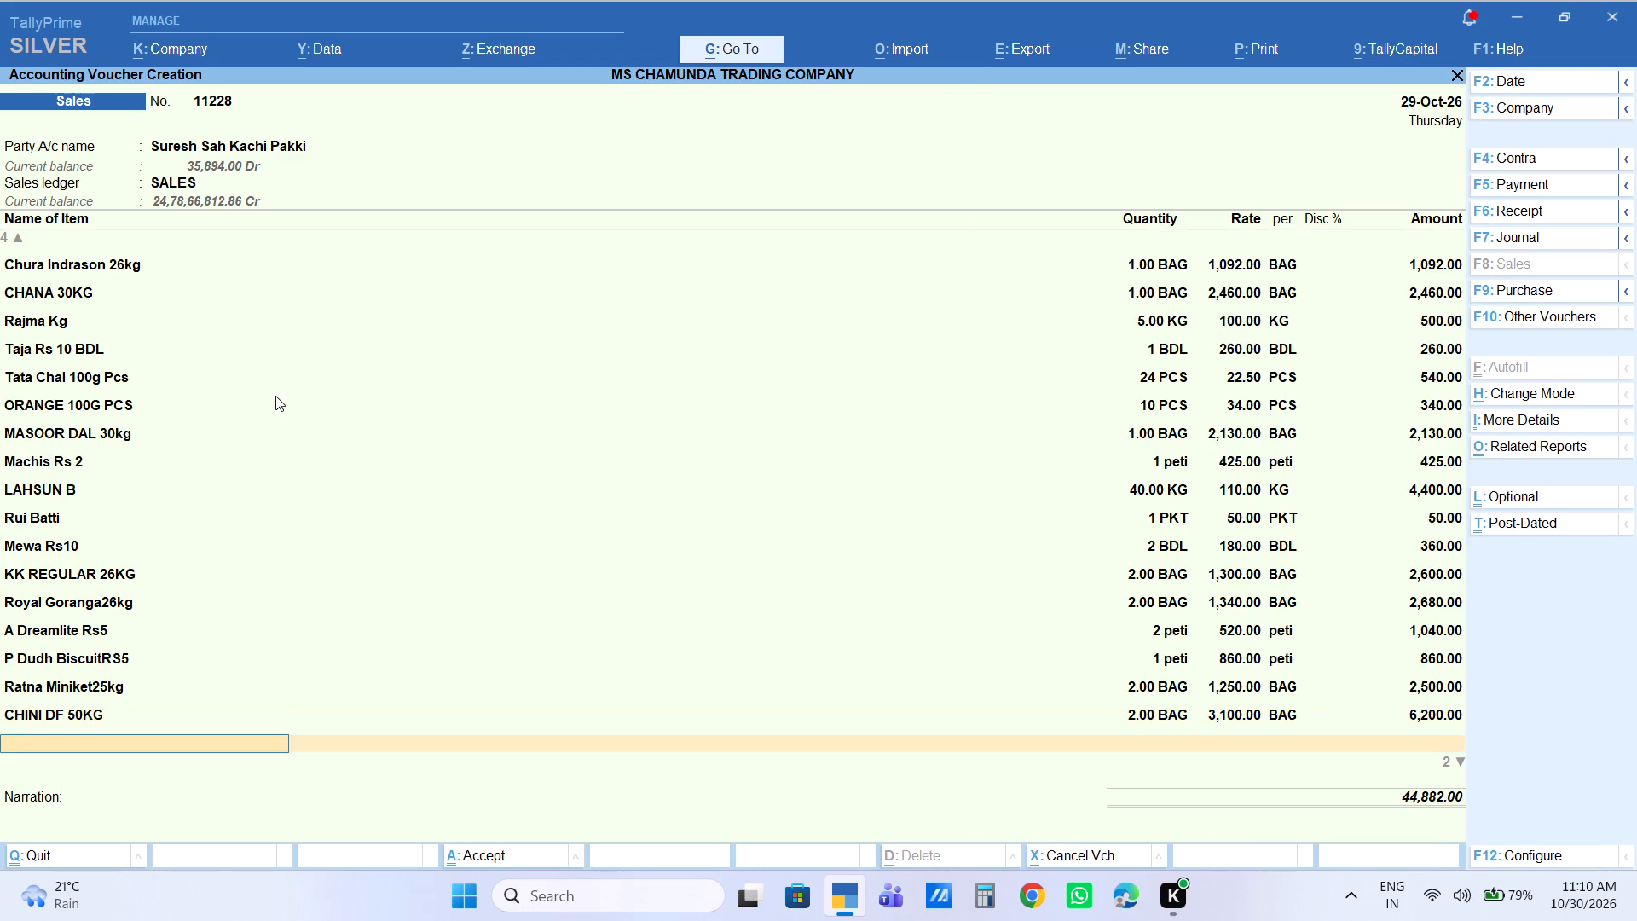
Add Nariyal Burada KG as the twenty-second item with quantity 2 kg, keeping the default rate and amount.
text(nariya)
key(Return)
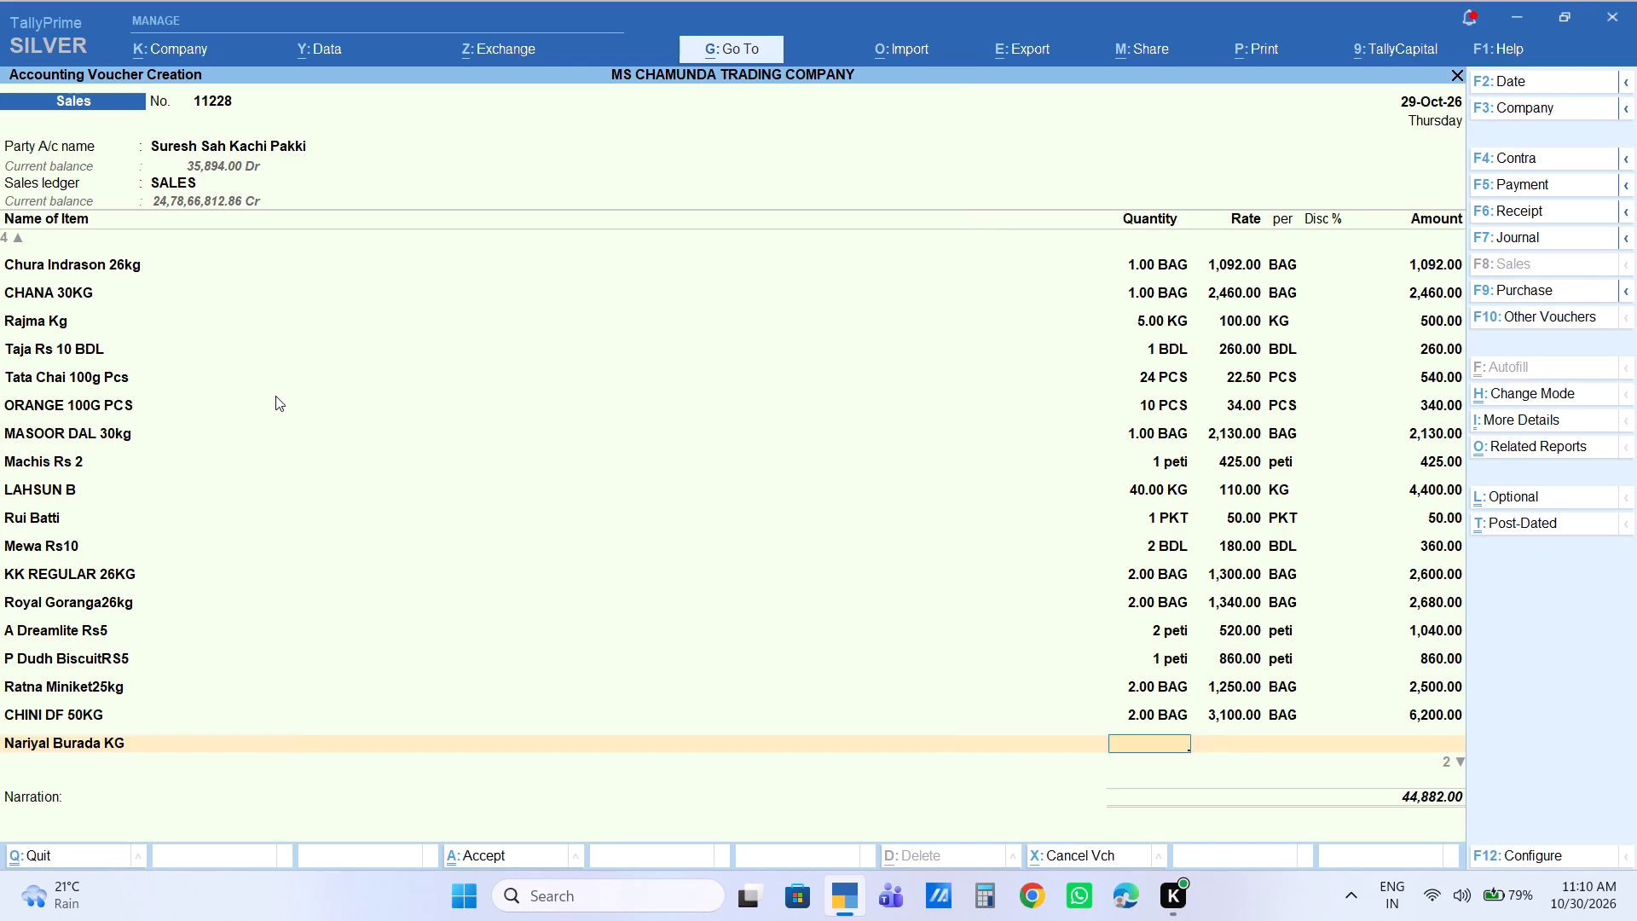
key(2)
key(Return)
key(Return)
key(Return)
key(Return)
key(Return)
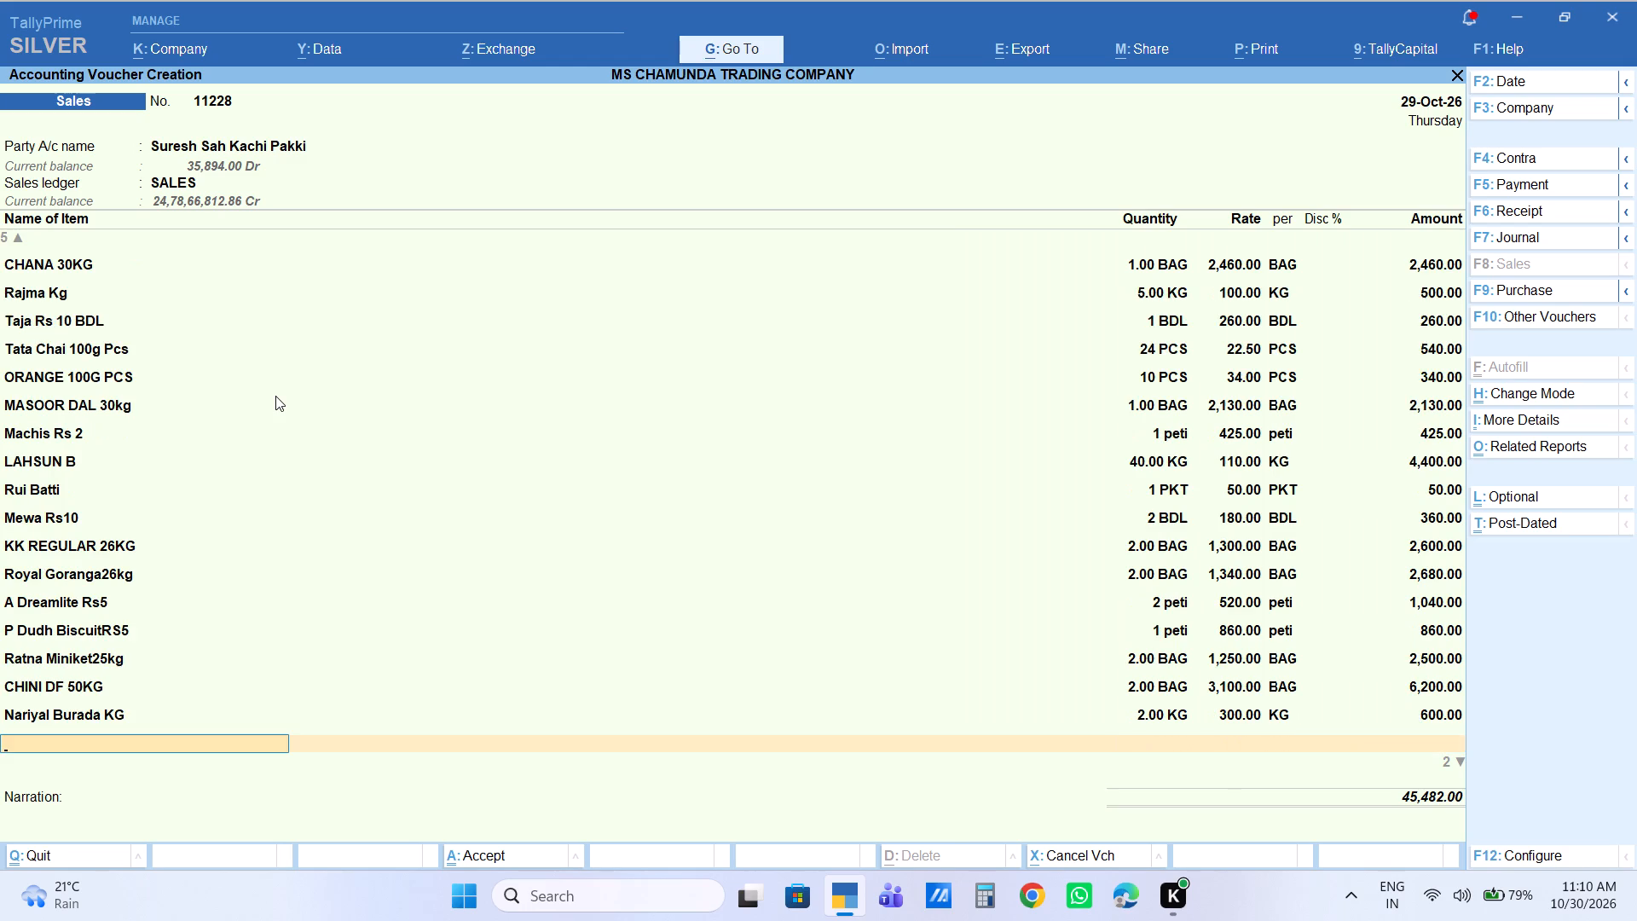
Add Rangin Mom Stand Rs2 as the twenty-third item with quantity 10 bundles, keeping the default rate and amount.
text(momb)
key(Down)
key(Down)
key(Down)
key(Down)
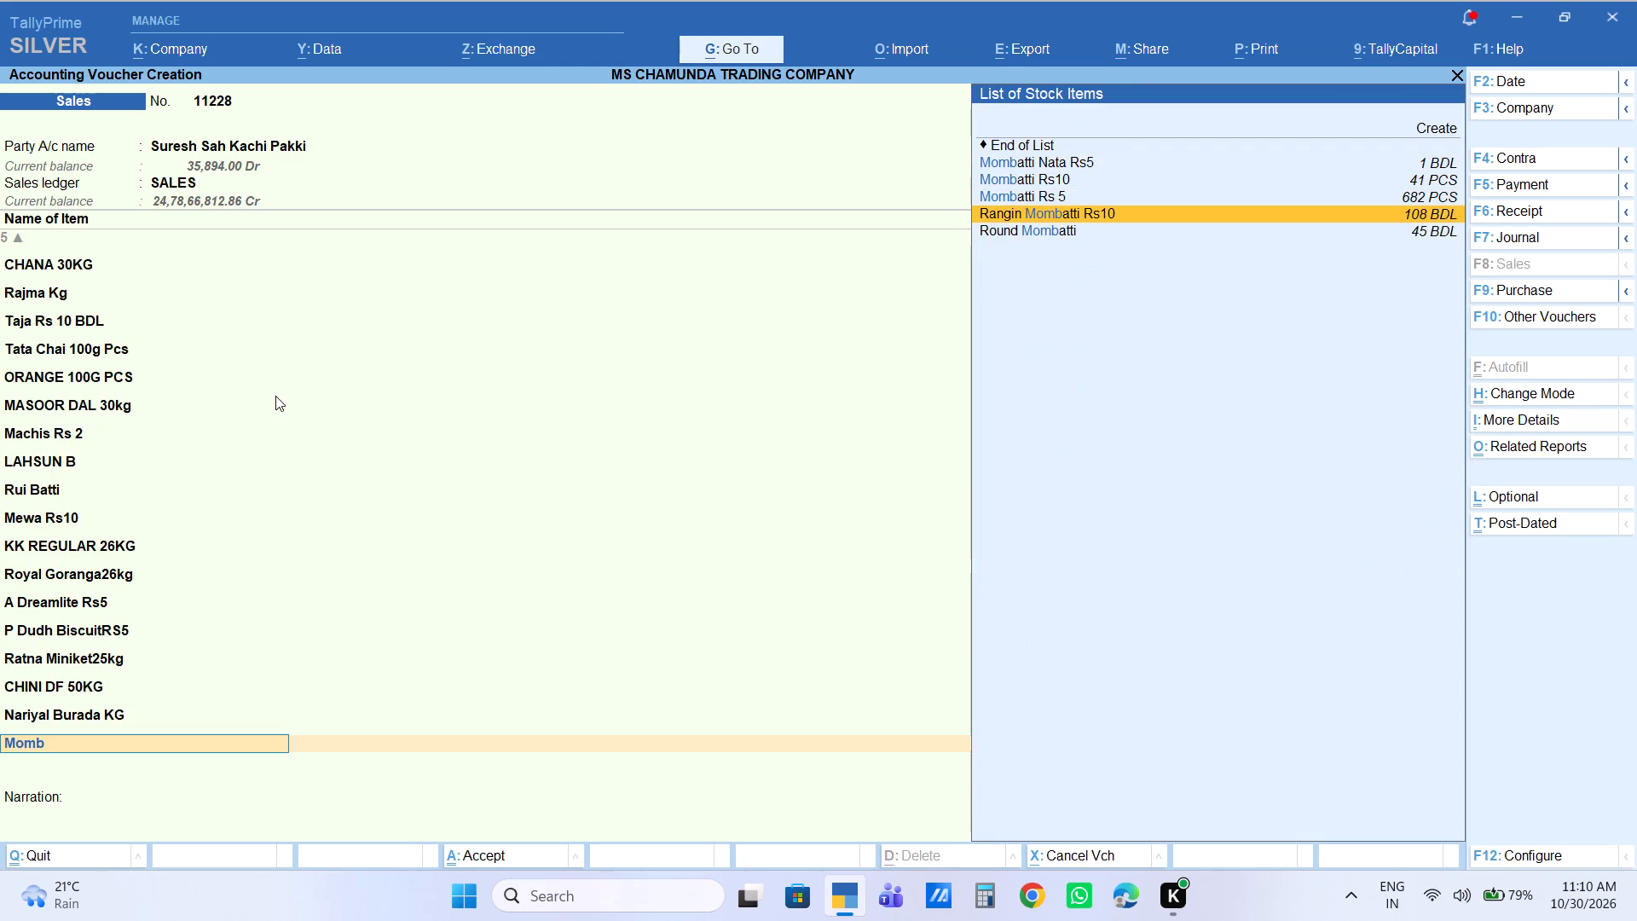
key(Up)
key(Up)
key(Up)
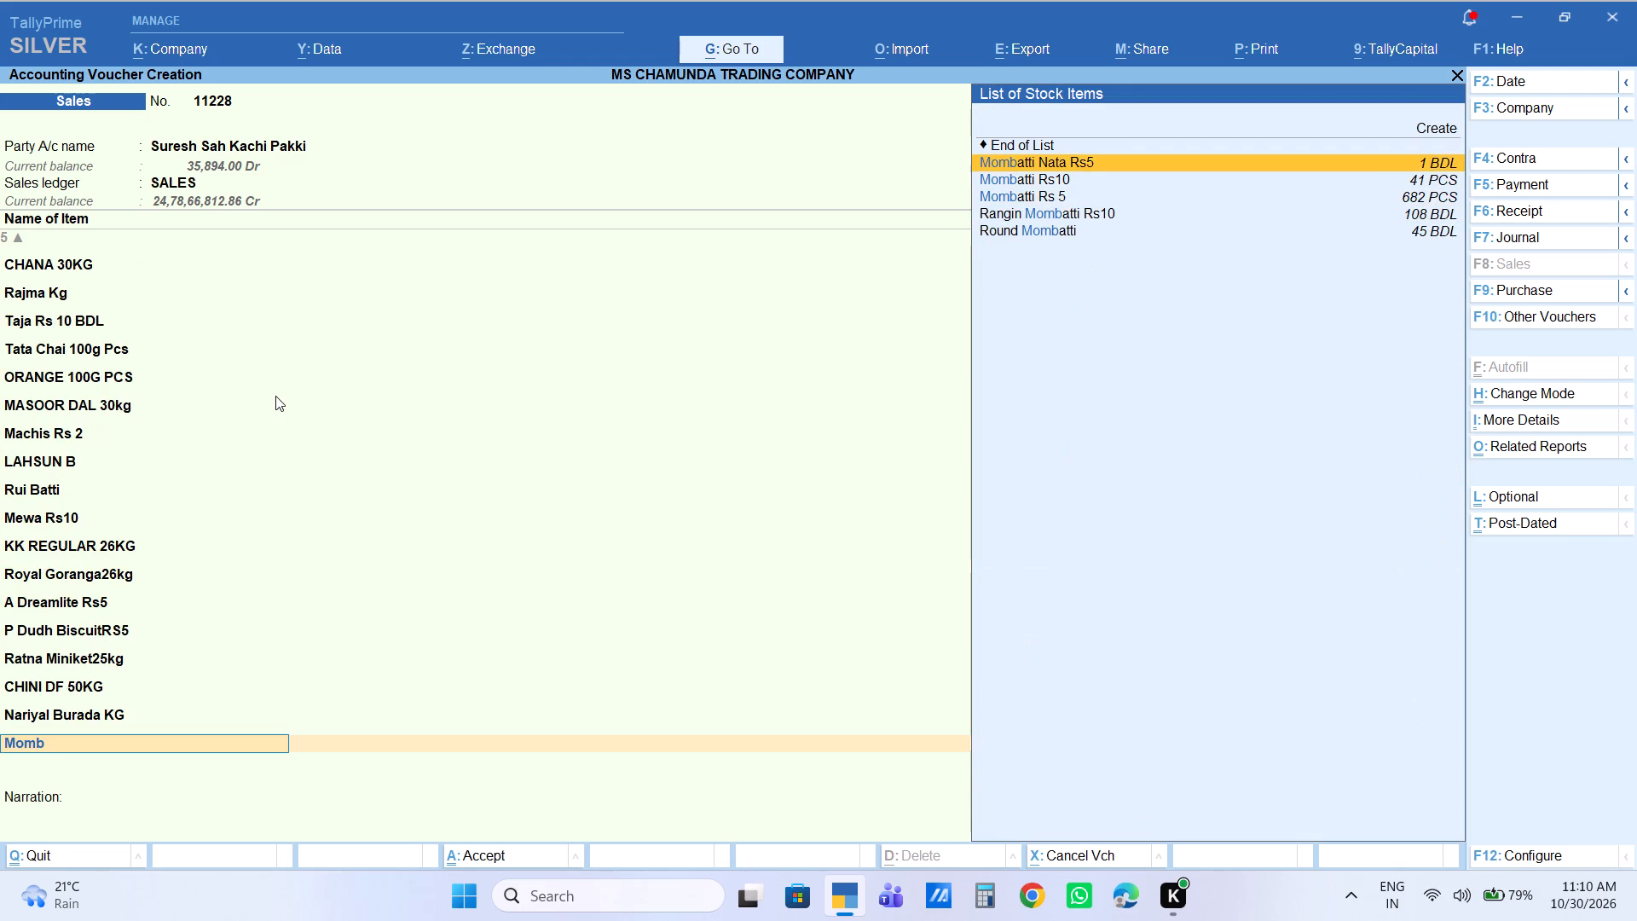
key(Down)
key(Down)
key(Down)
key(BackSpace)
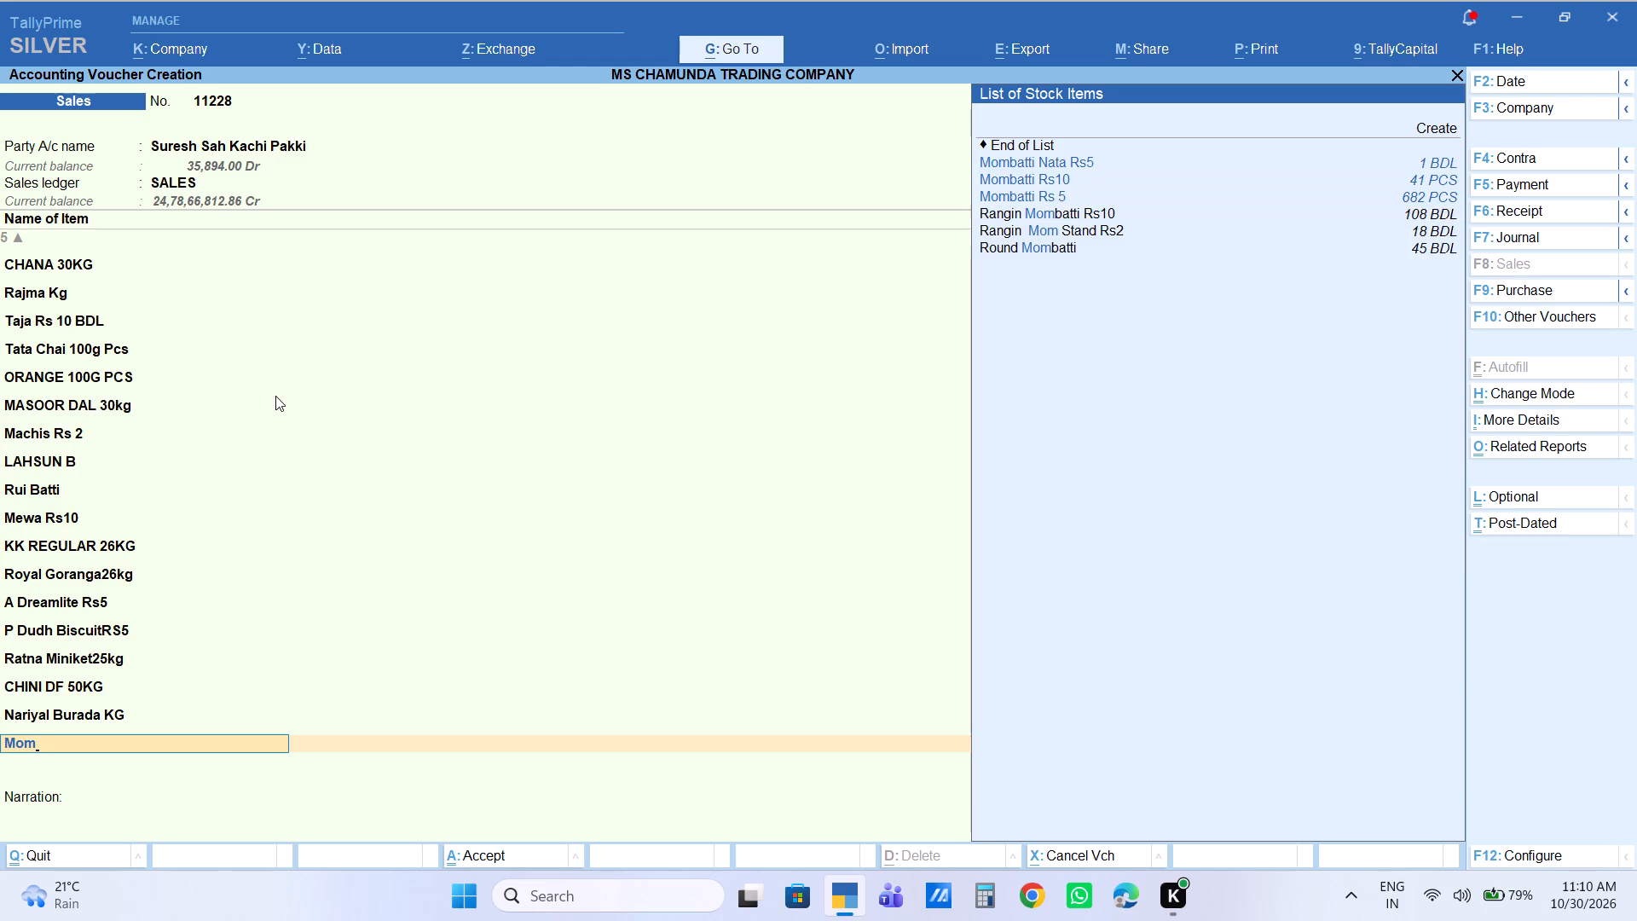
key(Down)
key(Down)
key(Down)
key(Down)
key(Down)
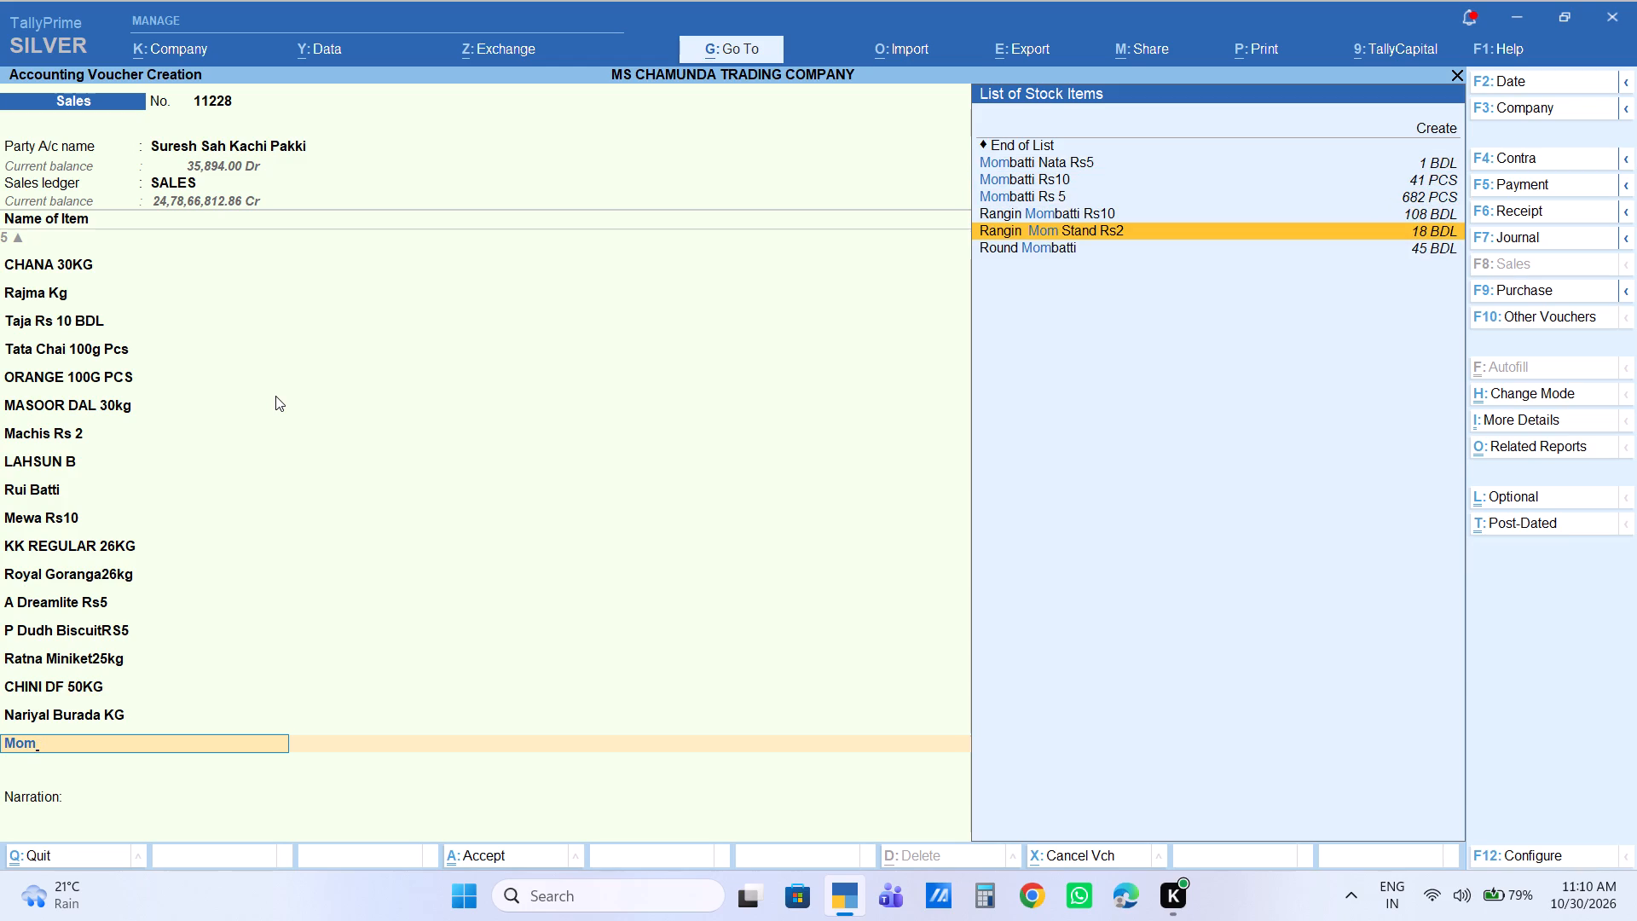
key(Return)
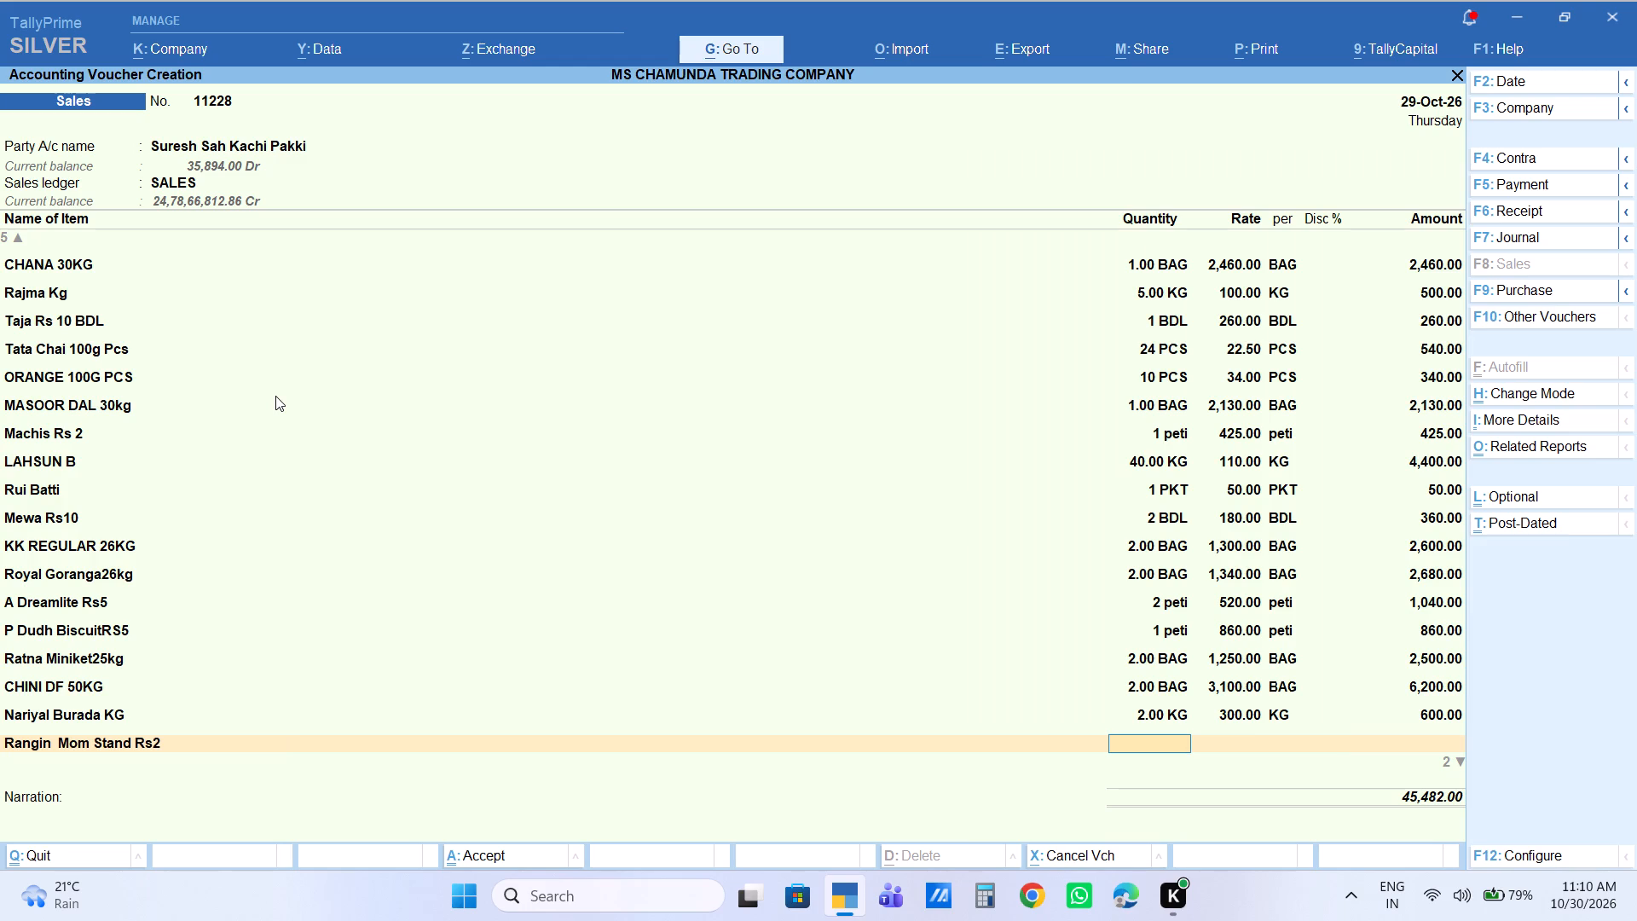
text(10)
key(Return)
key(Return)
key(Return)
key(Return)
key(Return)
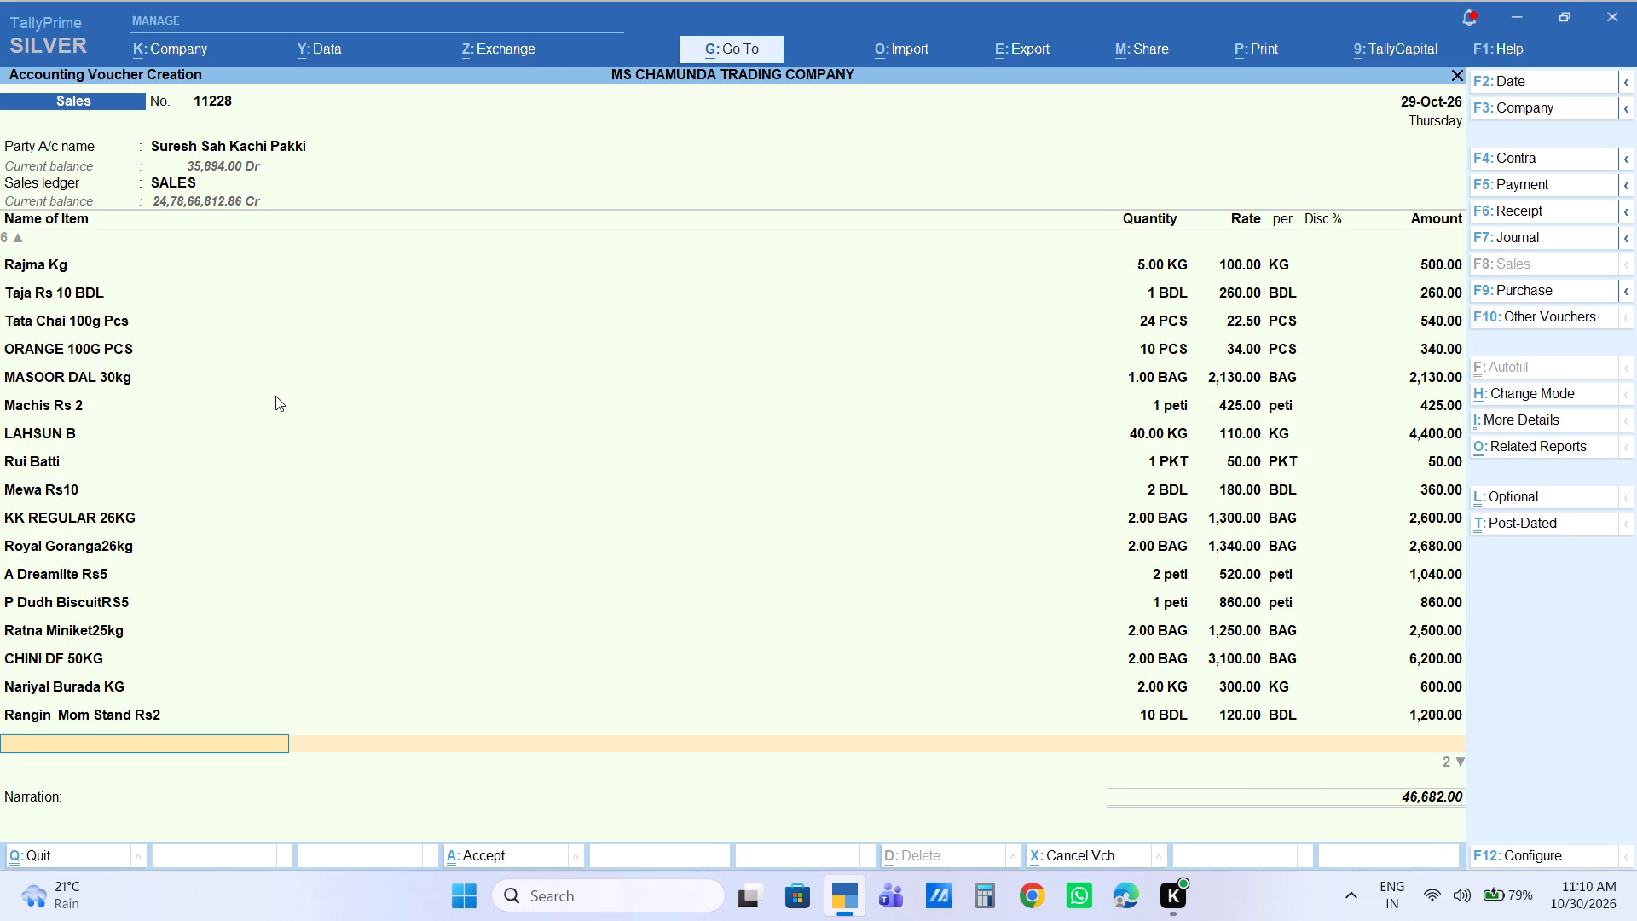
Search the stock items for "mom" for the twenty-fourth item line.
text(mom)
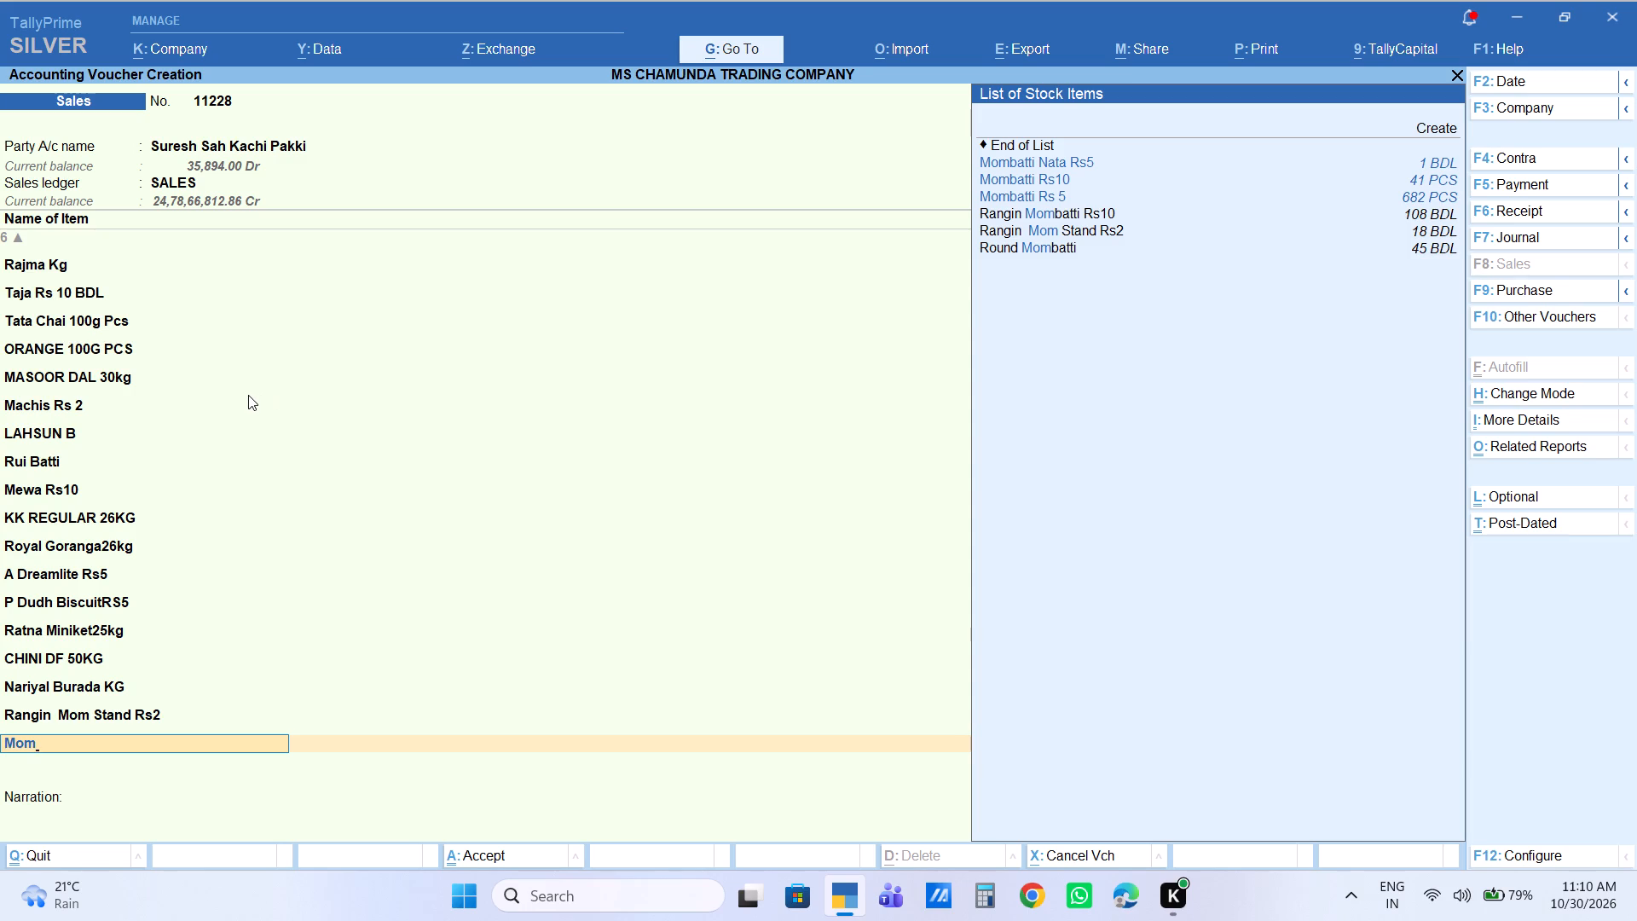
key(Down)
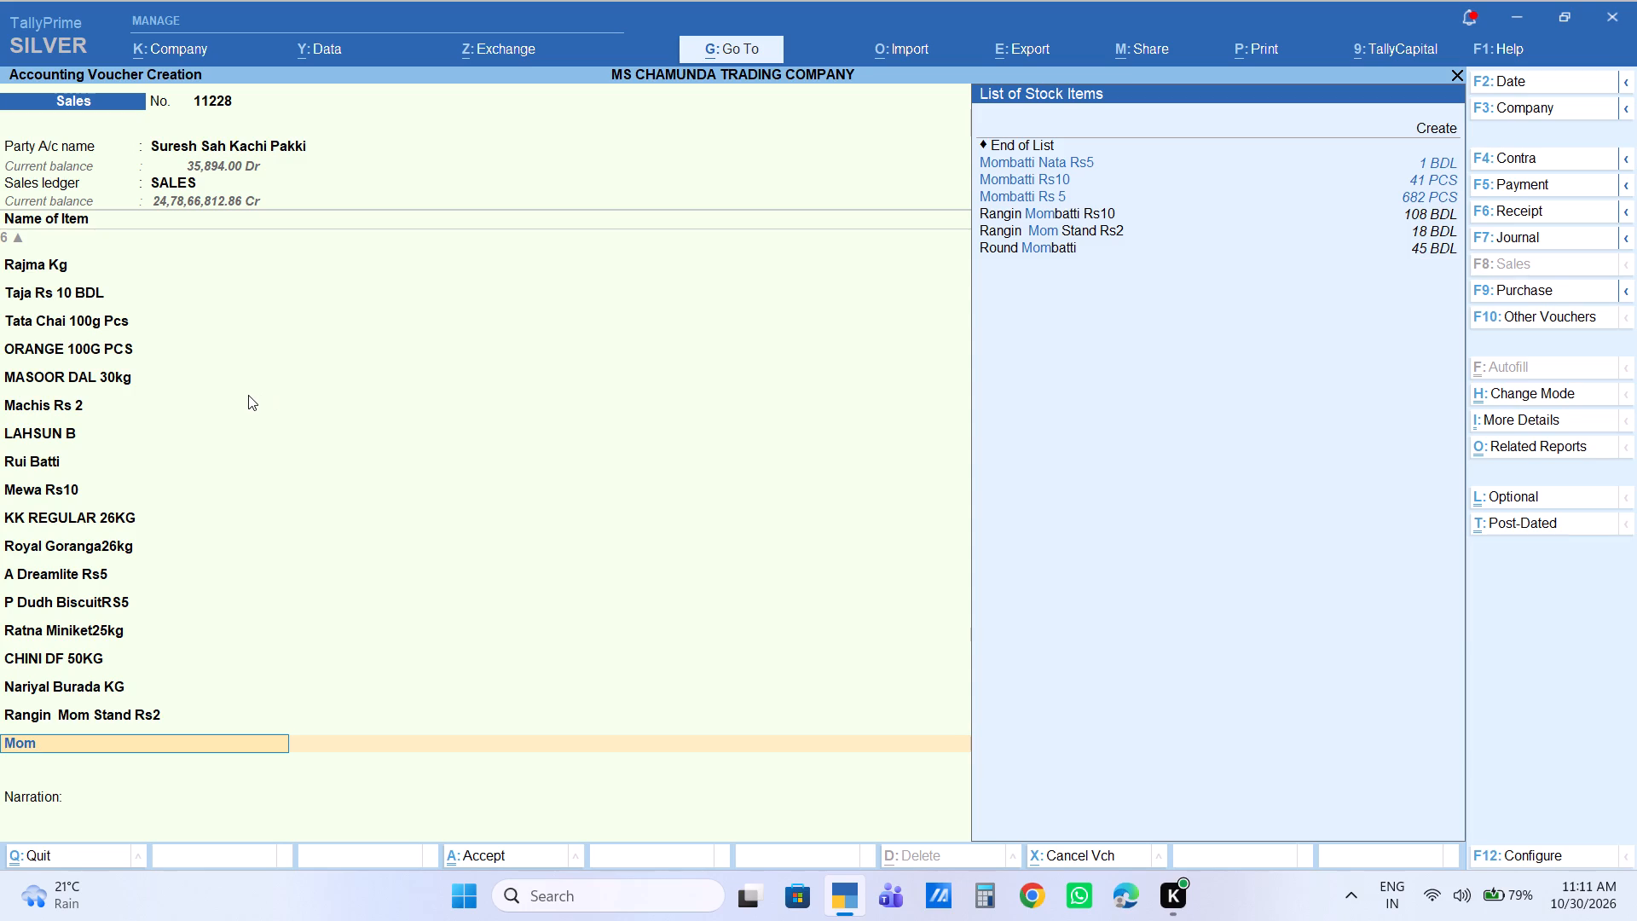
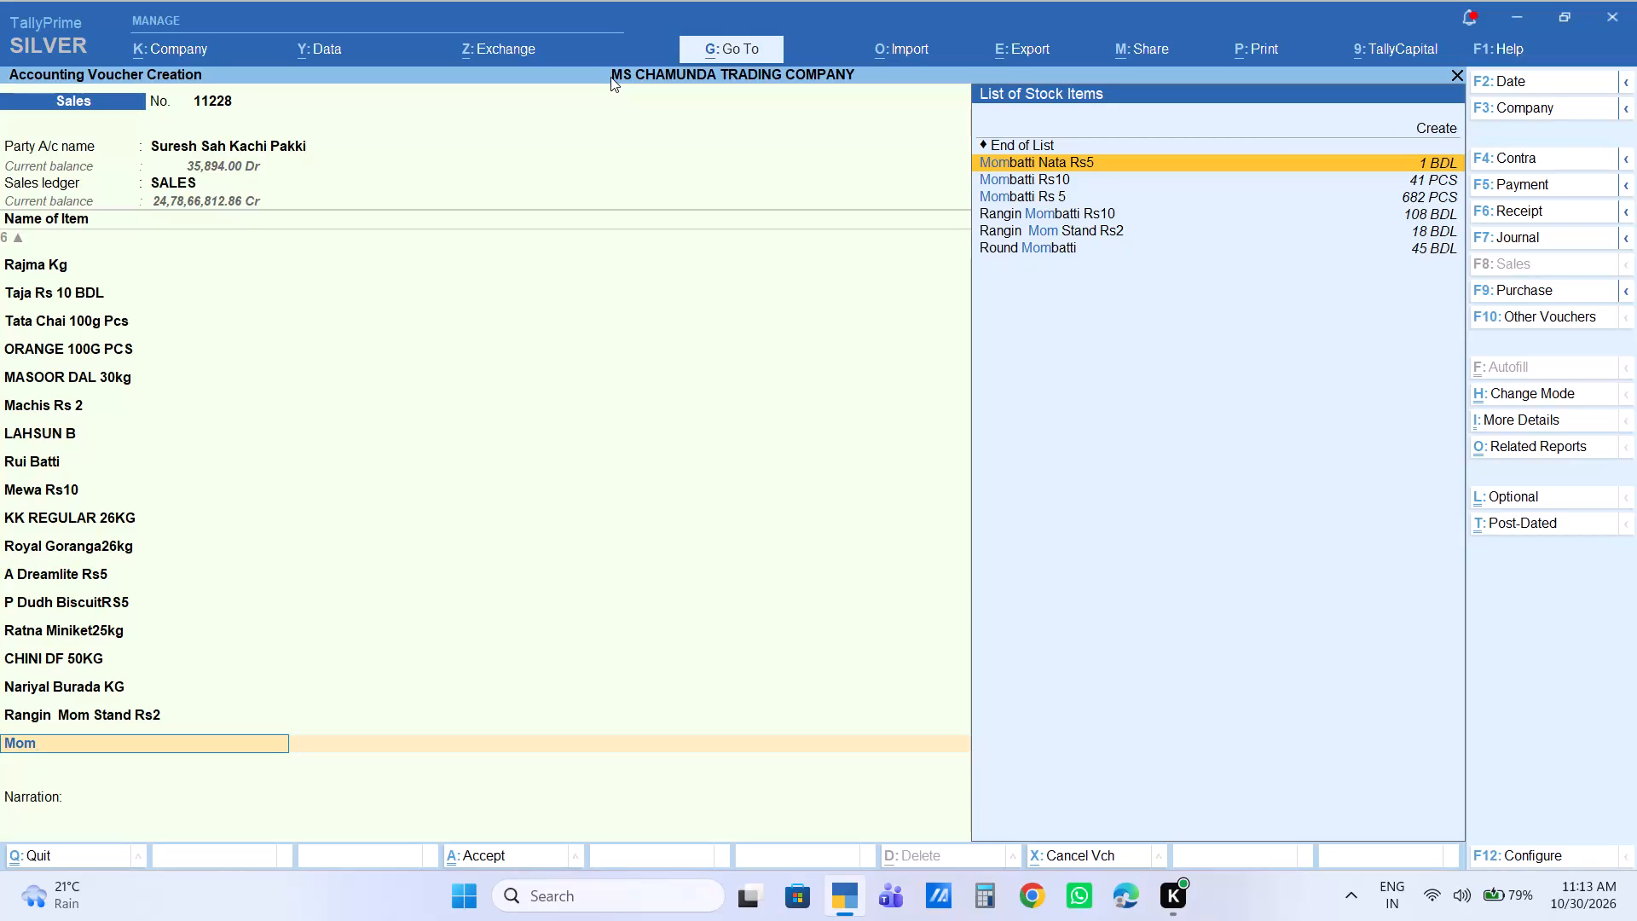
Go through the stock items matching "Mom" as far as Rangin Mom Stand Rs2 for the twenty-fourth item line.
key(Down)
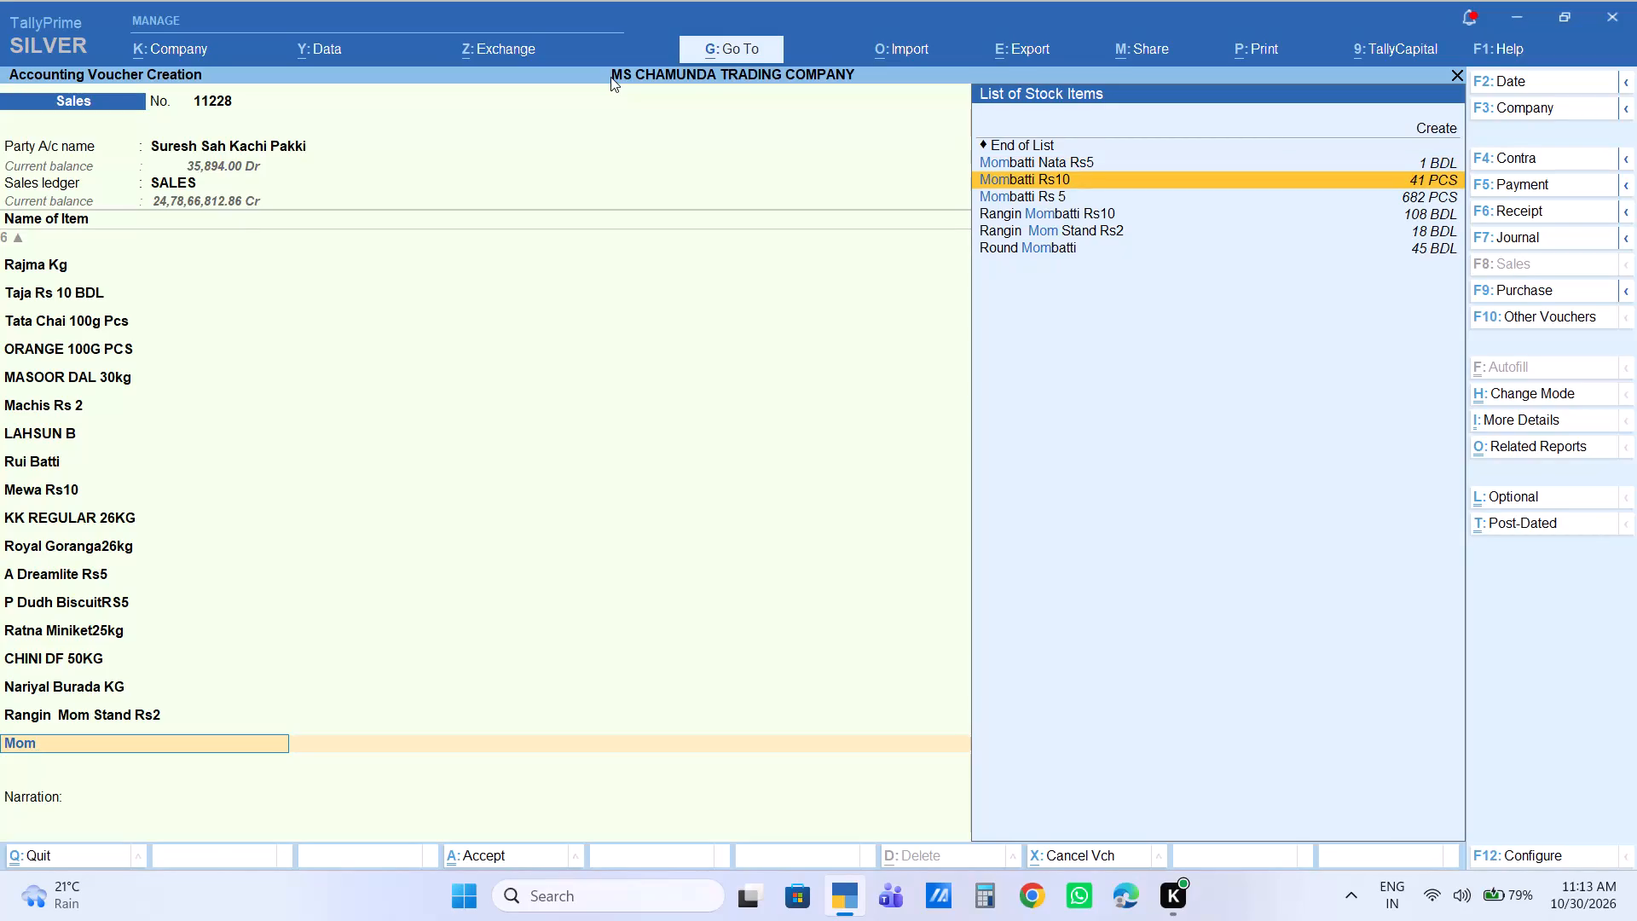
key(Down)
key(Down)
key(Down)
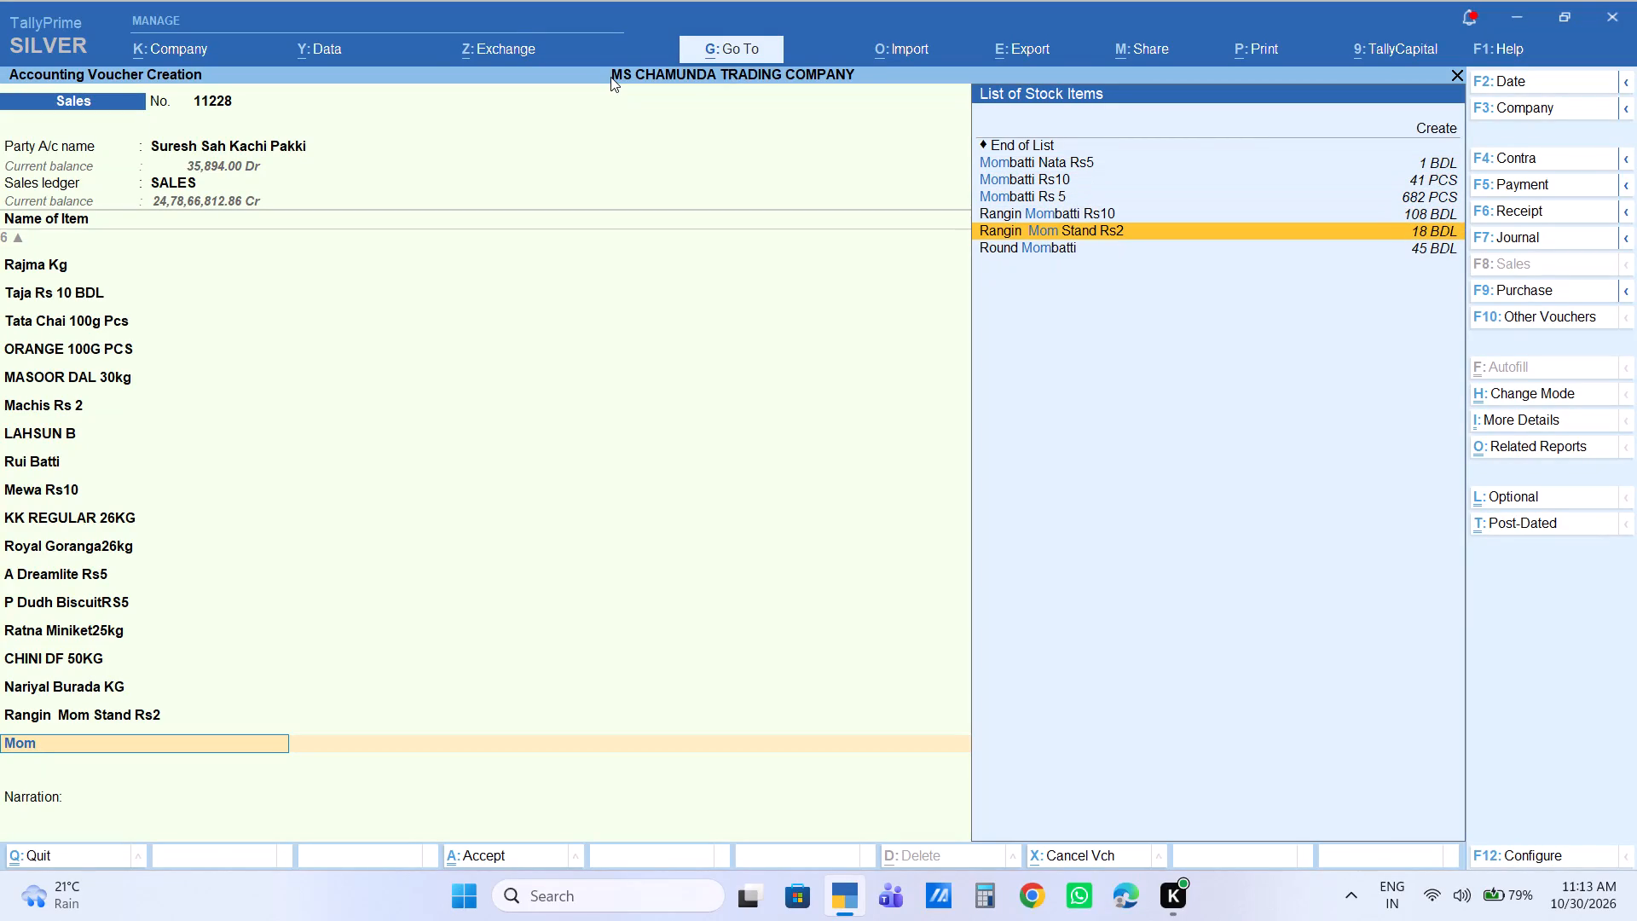